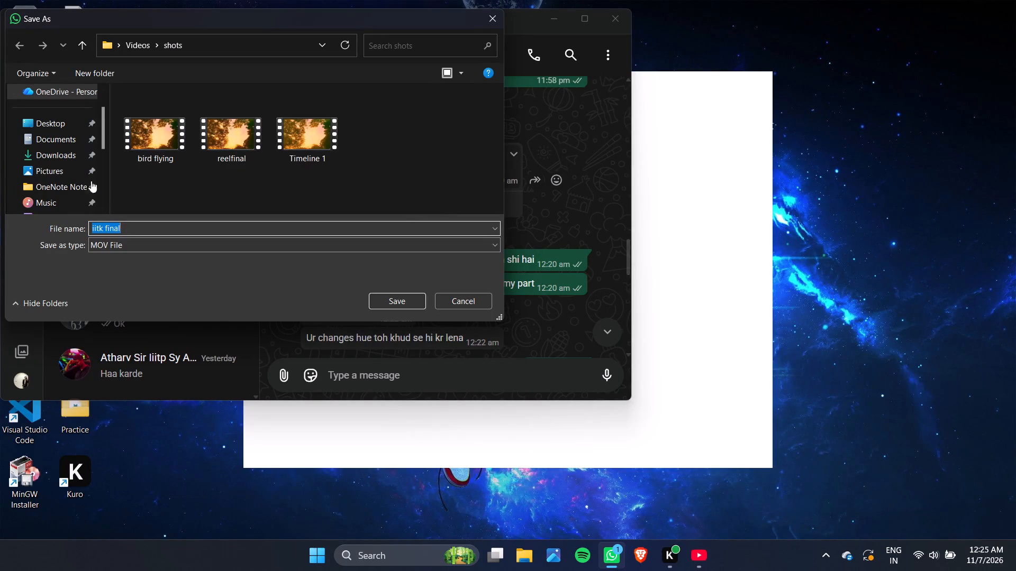
Choose the Downloads folder as the save location for the "iitk final" MOV file.
scroll(70, 166, down, 1)
click(61, 156)
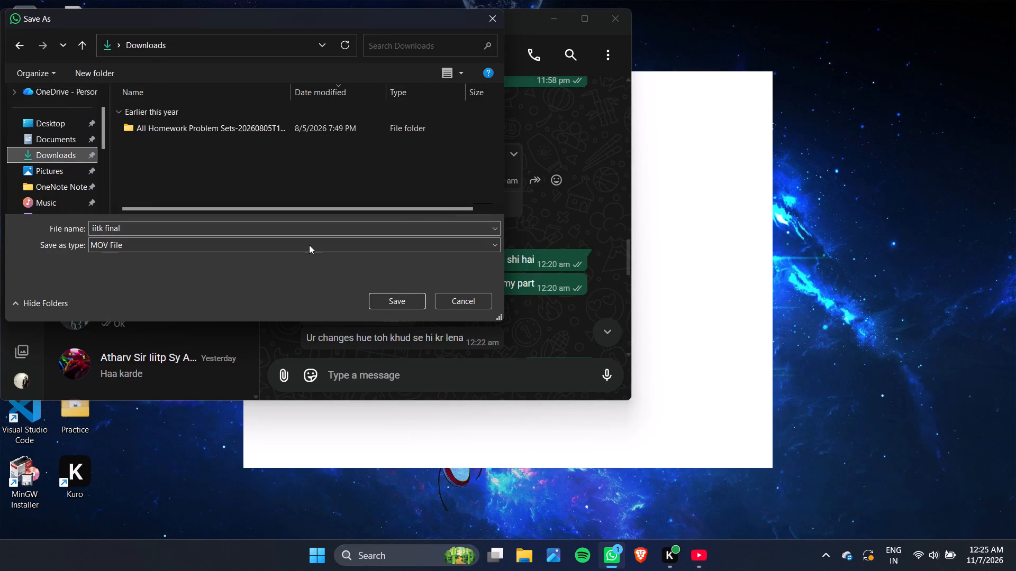
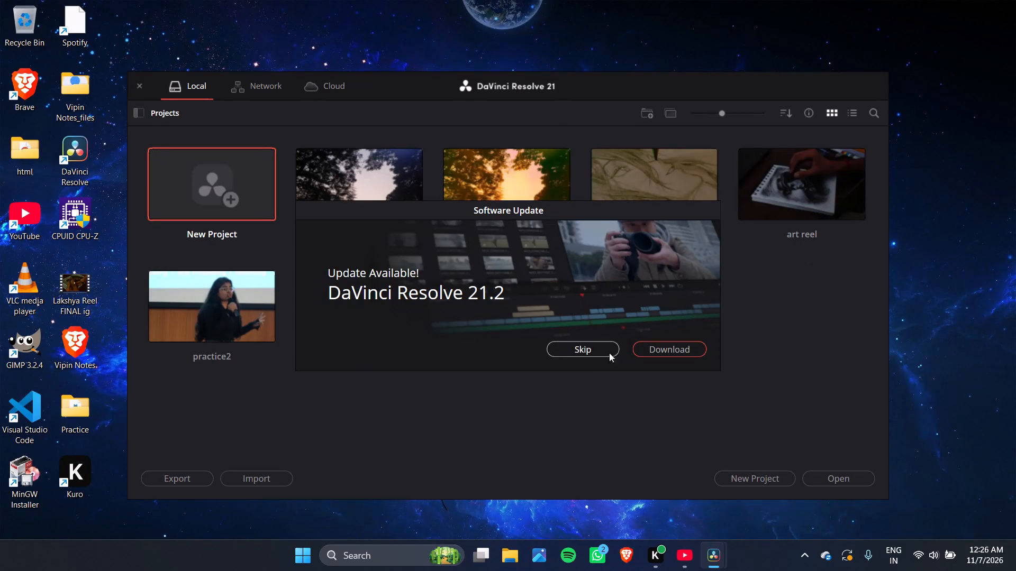
Skip the DaVinci Resolve 21.2 software update and create a new local project named "iitk".
click(575, 349)
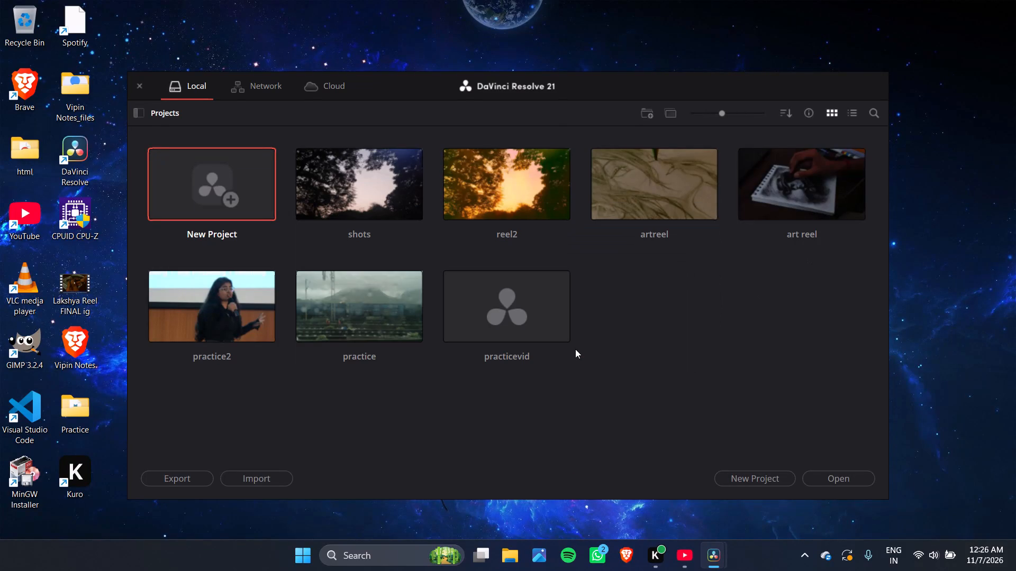
click(232, 181)
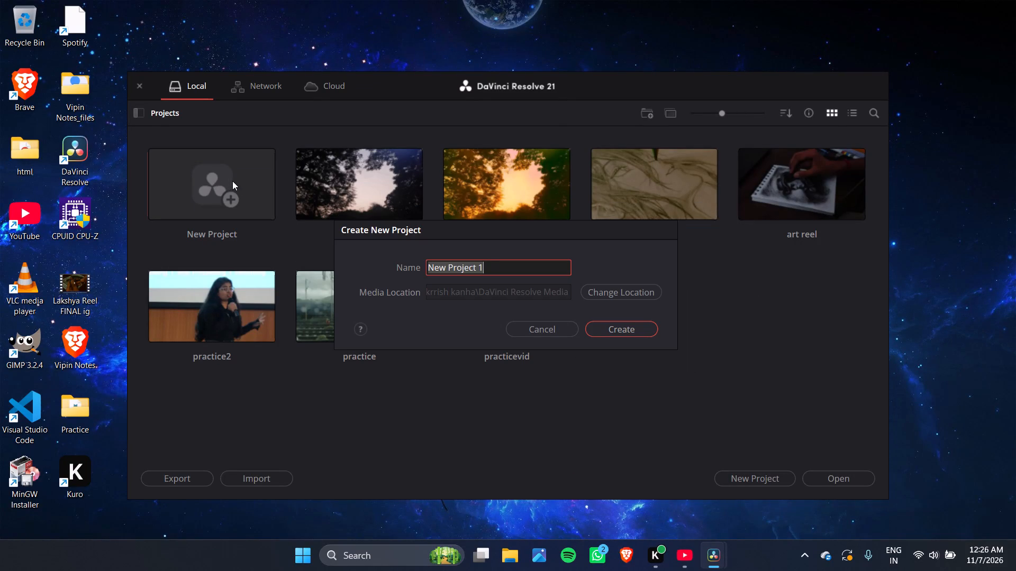
key(BackSpace)
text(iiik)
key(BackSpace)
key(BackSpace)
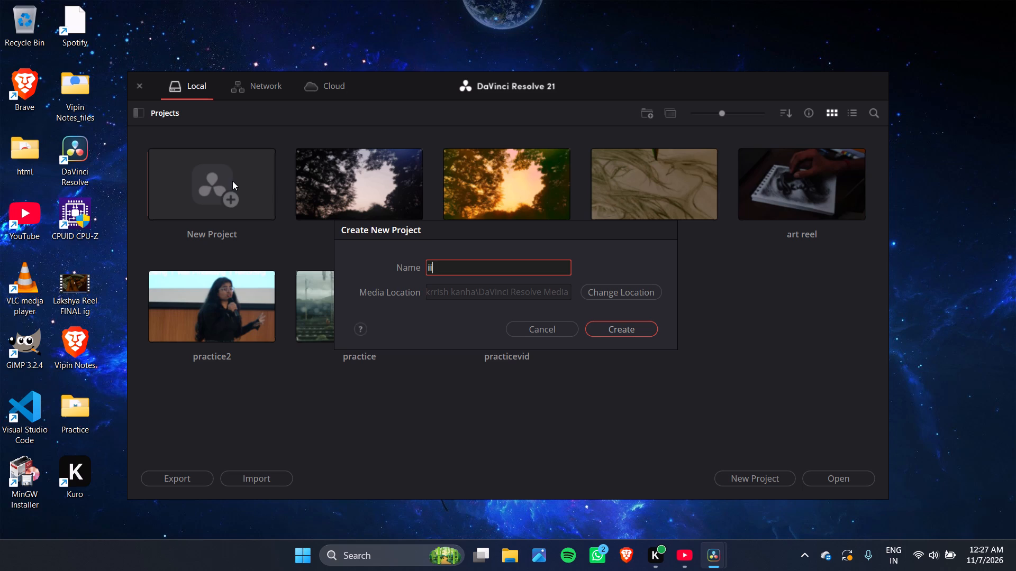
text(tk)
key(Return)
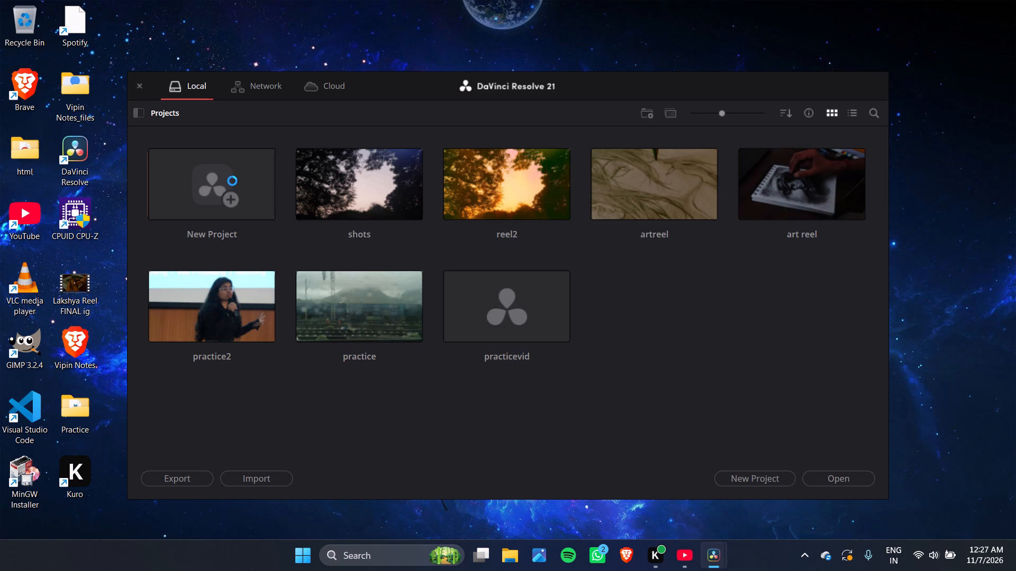
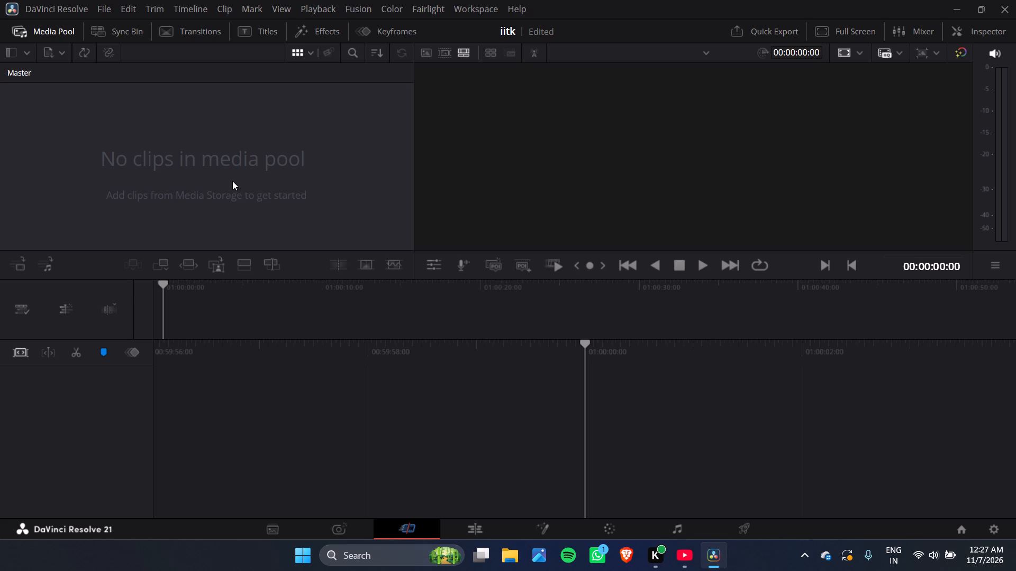
Switch to the Edit page and open the Import Media dialog for the empty Master bin.
click(494, 524)
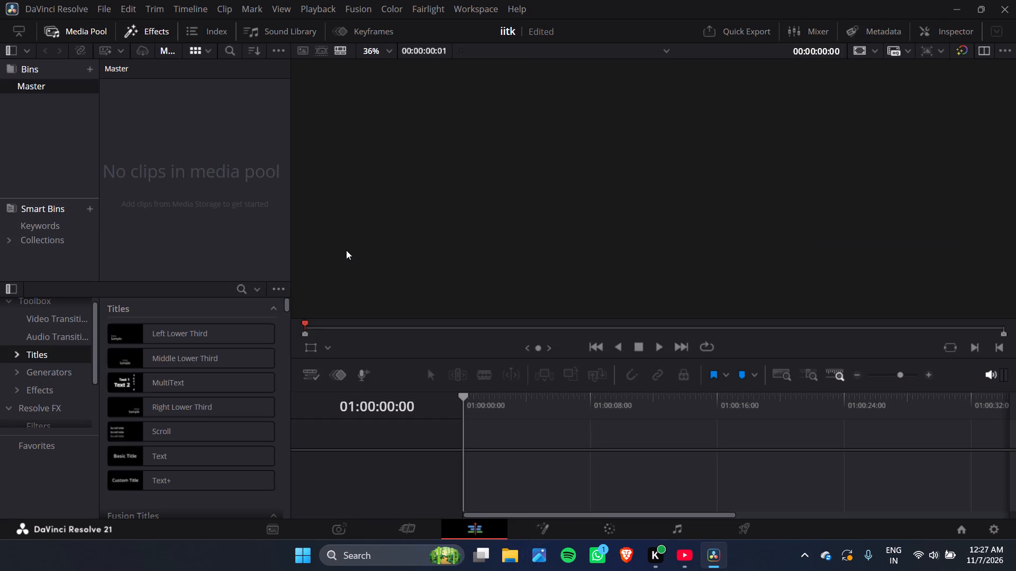
right_click(208, 128)
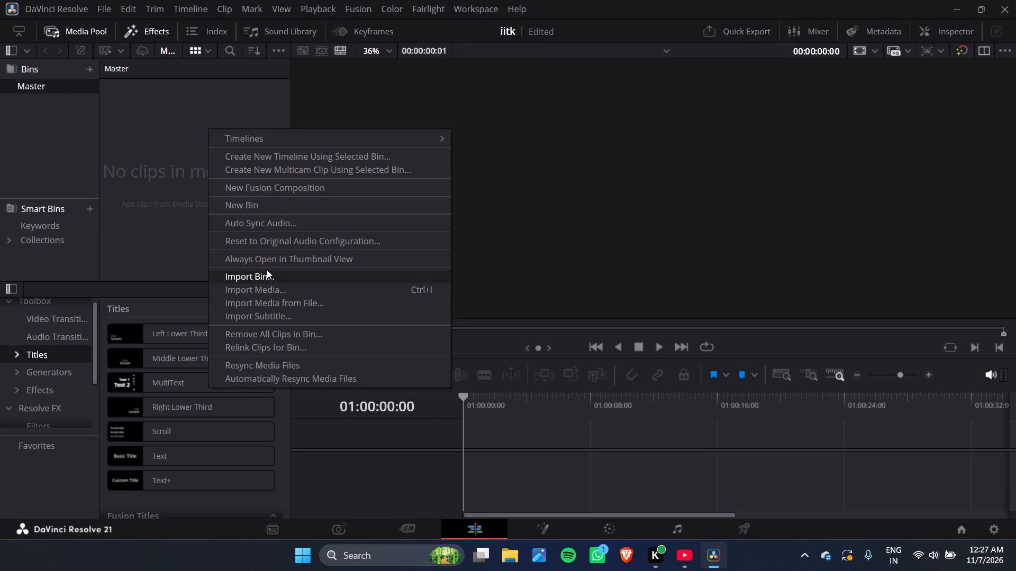
click(309, 289)
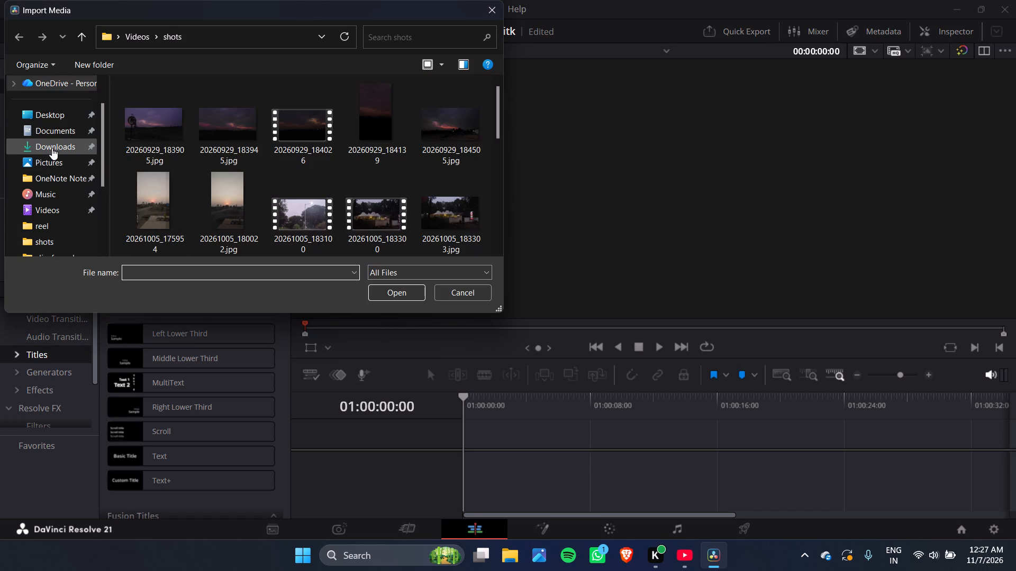
Import the iitk final MOV file from the Downloads folder into the Master bin.
click(52, 146)
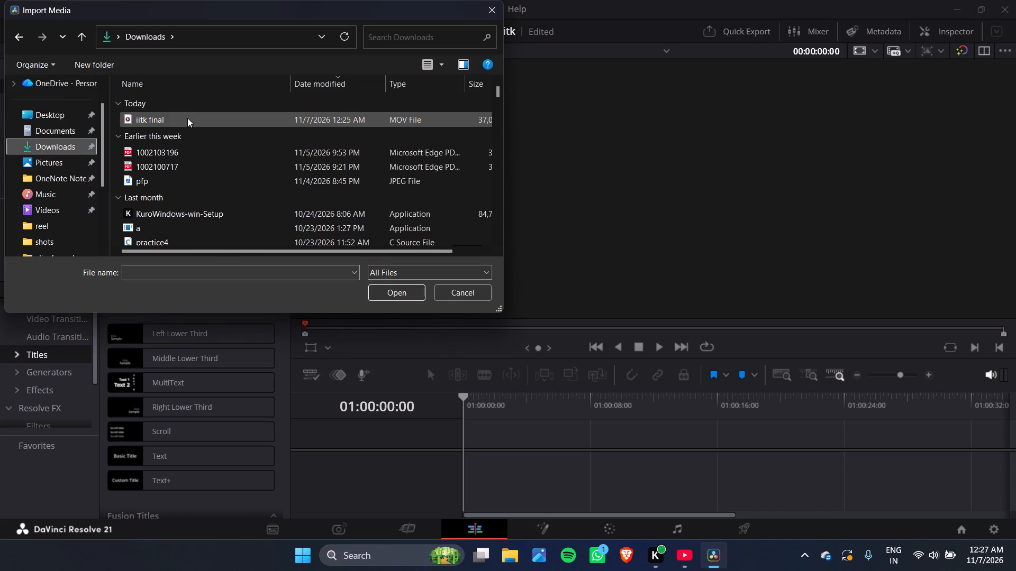
click(187, 120)
click(417, 291)
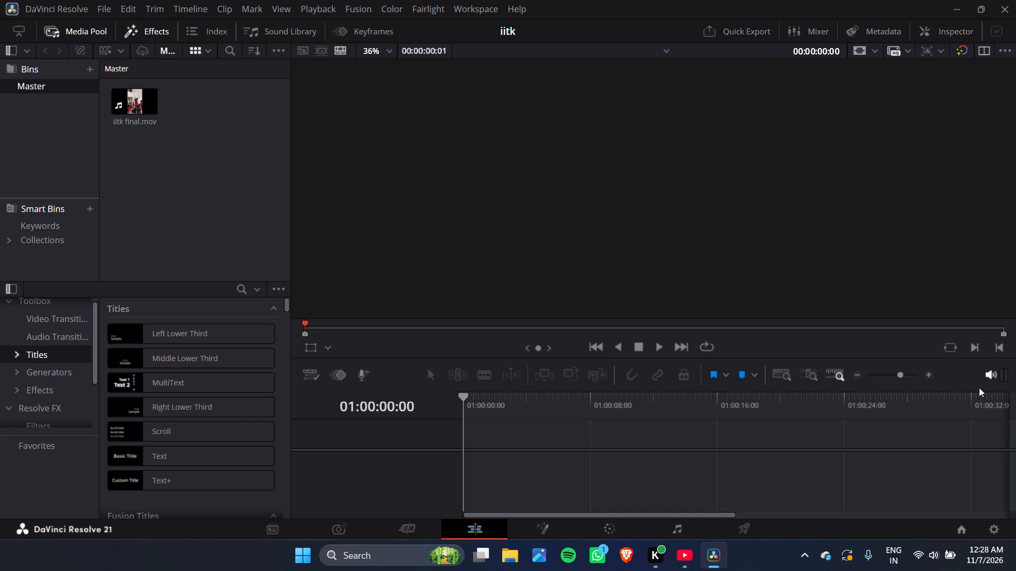
Mute the timeline's audio monitoring.
click(992, 374)
Try to add the iitk final.mov clip from the Master bin to the empty timeline.
drag(125, 95, 549, 458)
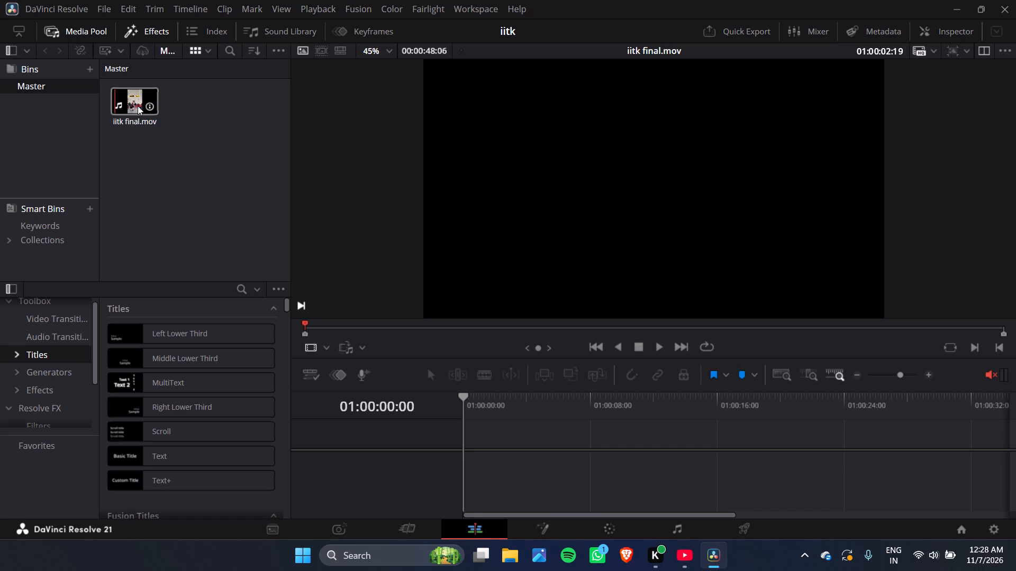
click(175, 136)
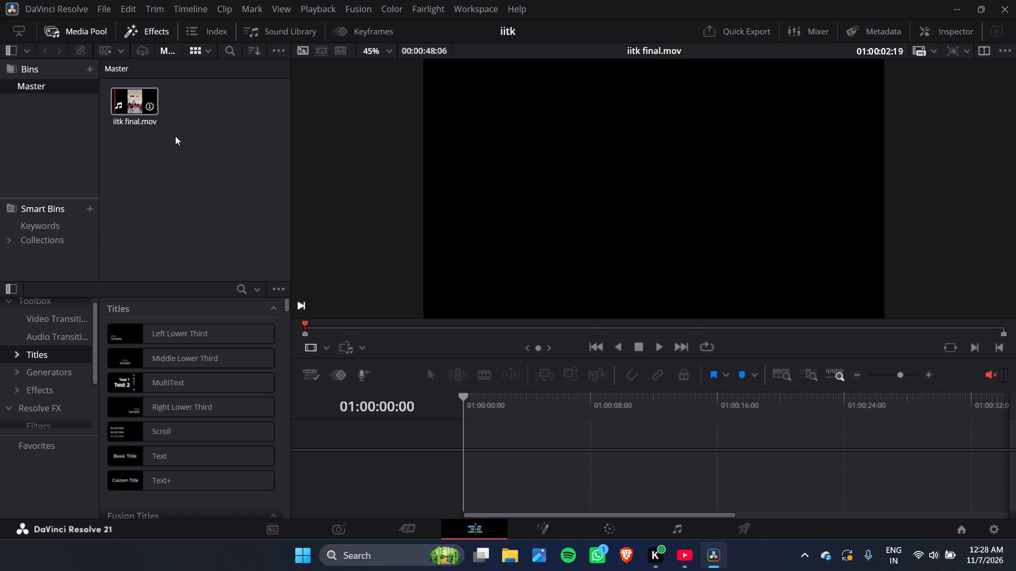
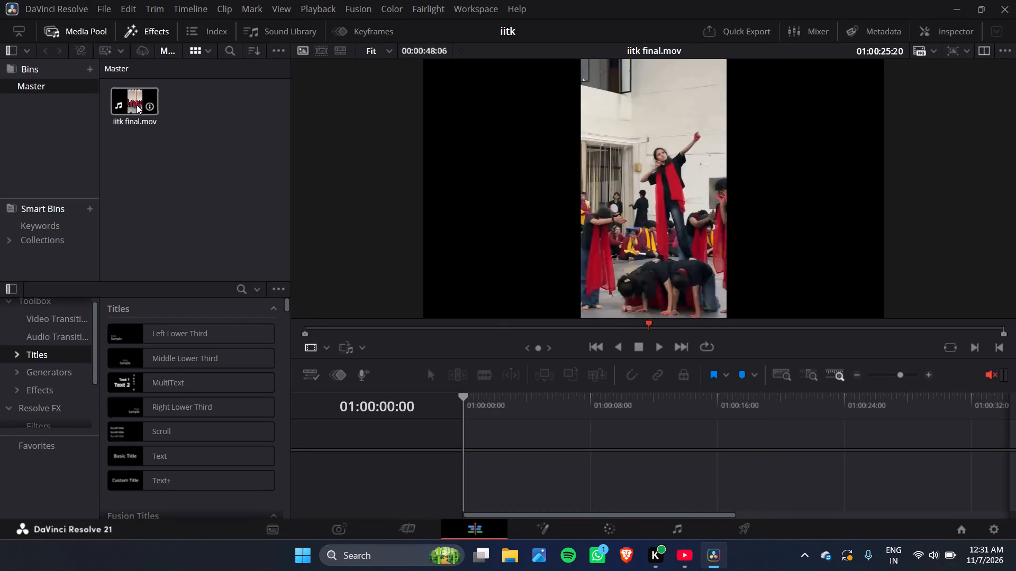
Place the iitk final.mov clip from the Master bin at the start of the timeline, on Video 1 and Audio 1.
drag(137, 105, 513, 449)
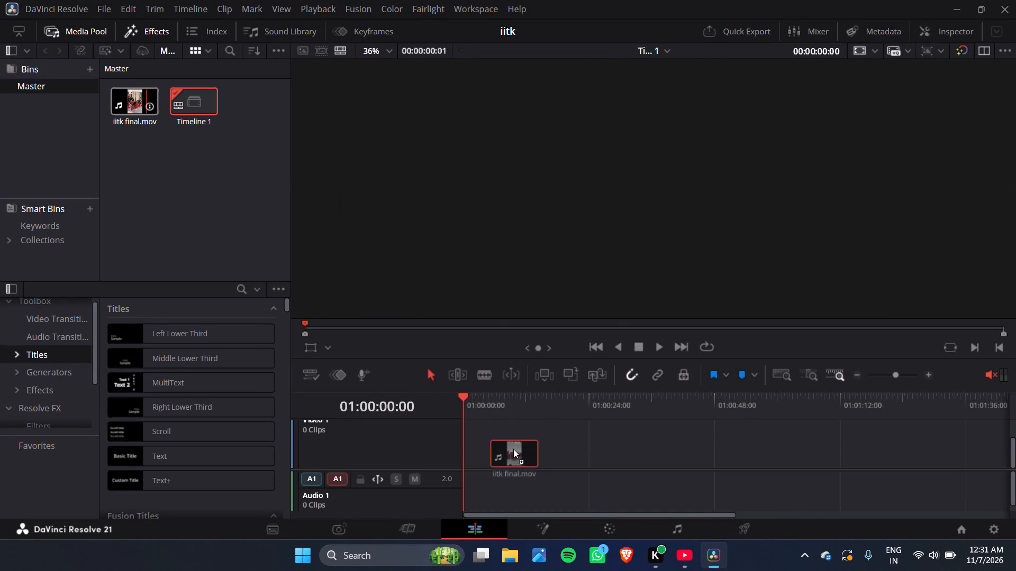
drag(513, 449, 462, 449)
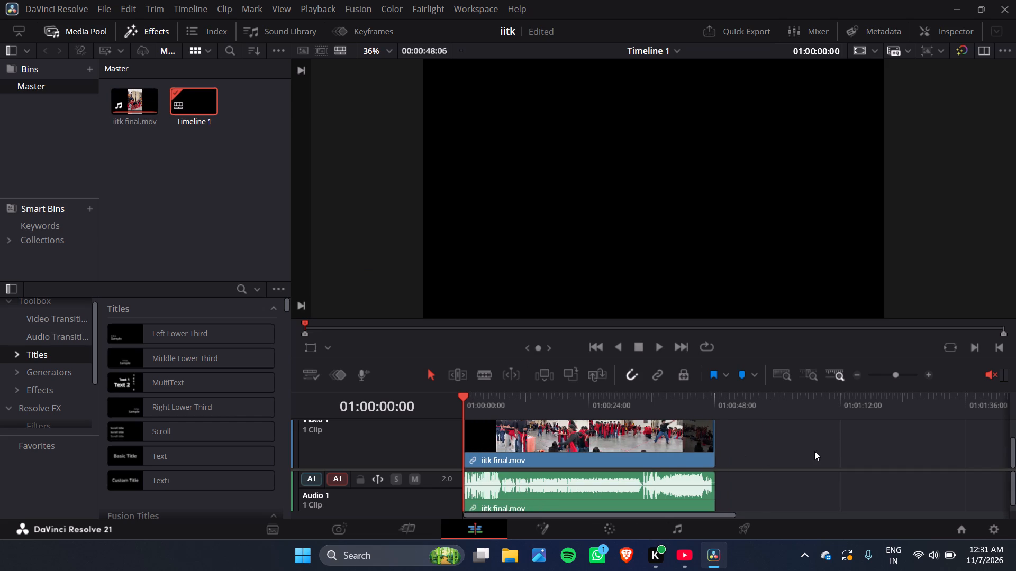
Play back the opening of the iitk final.mov clip on the timeline briefly to check it.
key(space)
key(space)
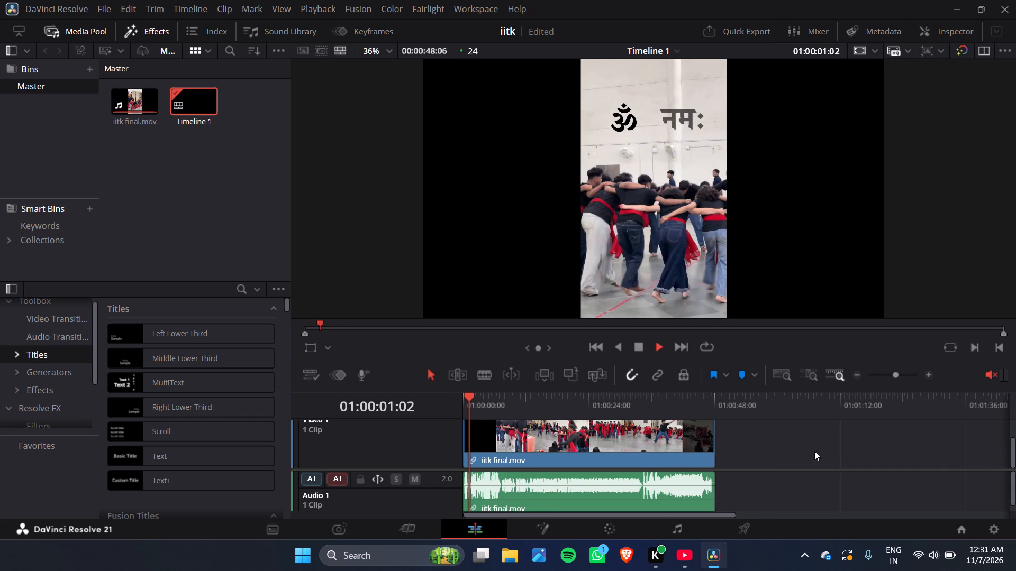
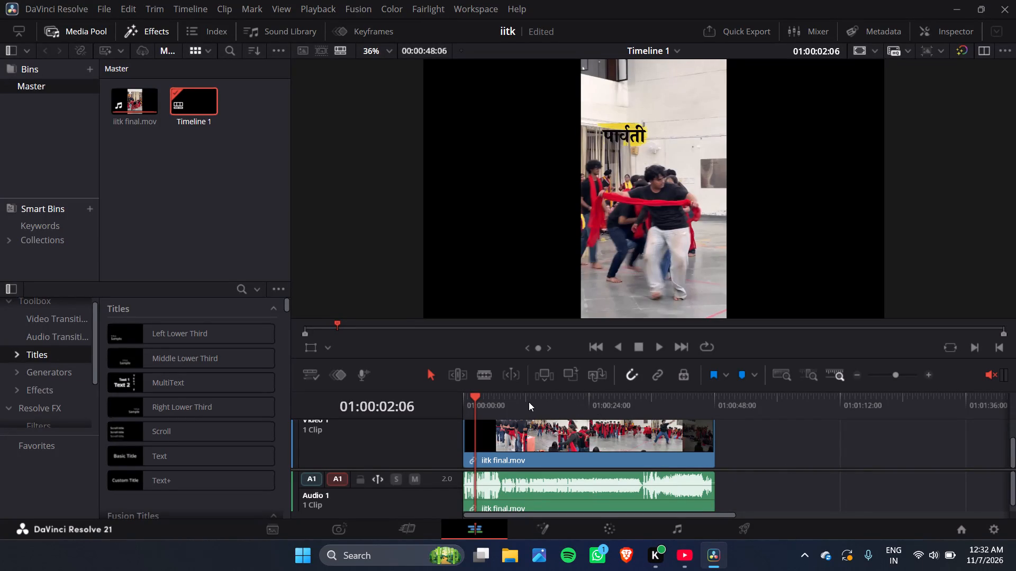
Play back the next few seconds of the iitk final.mov clip on the timeline.
key(space)
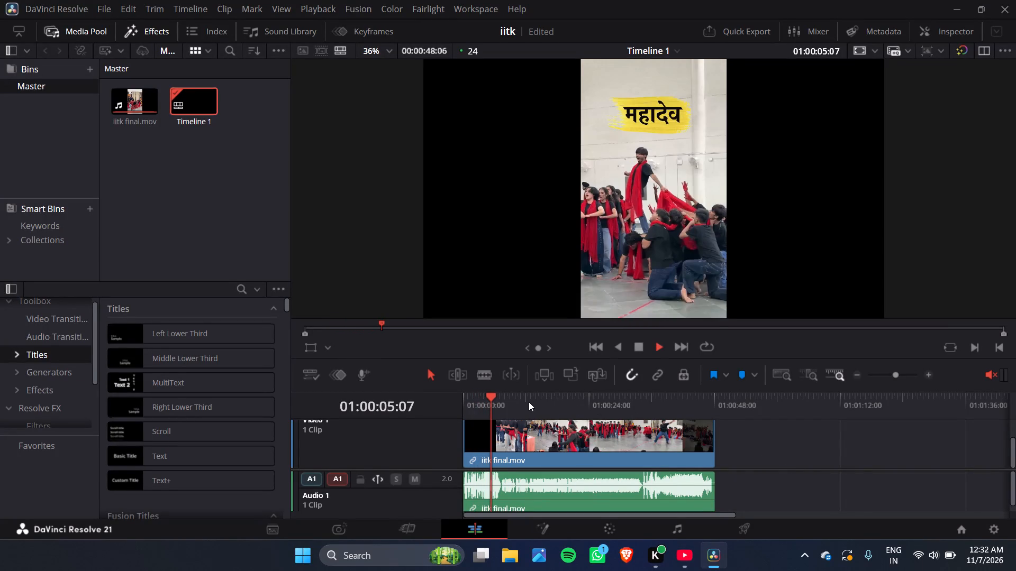
key(space)
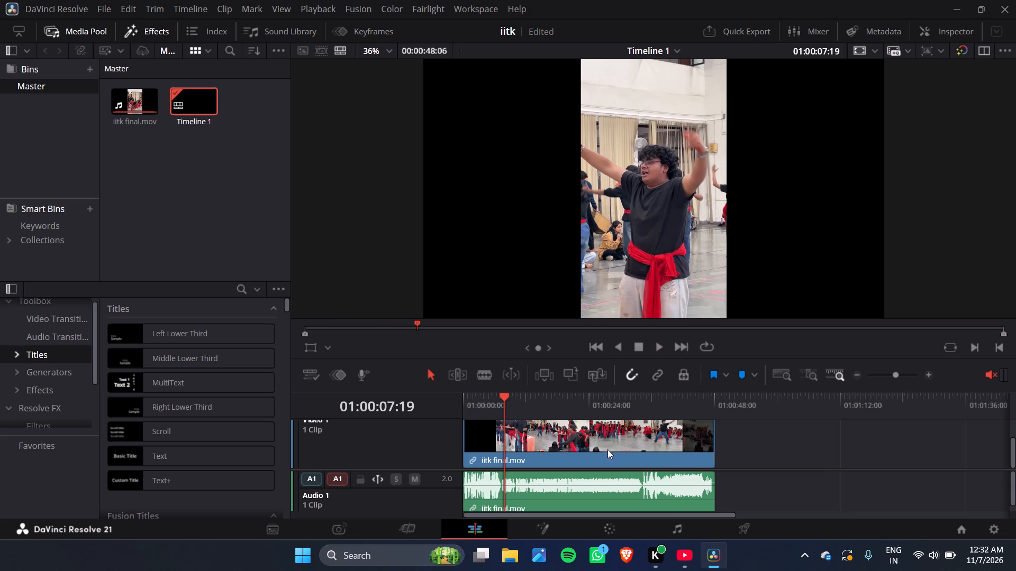
Open the iitk final.mov clip on the Color page and set the timeline resolution to Portrait 1080 x 1920.
click(658, 437)
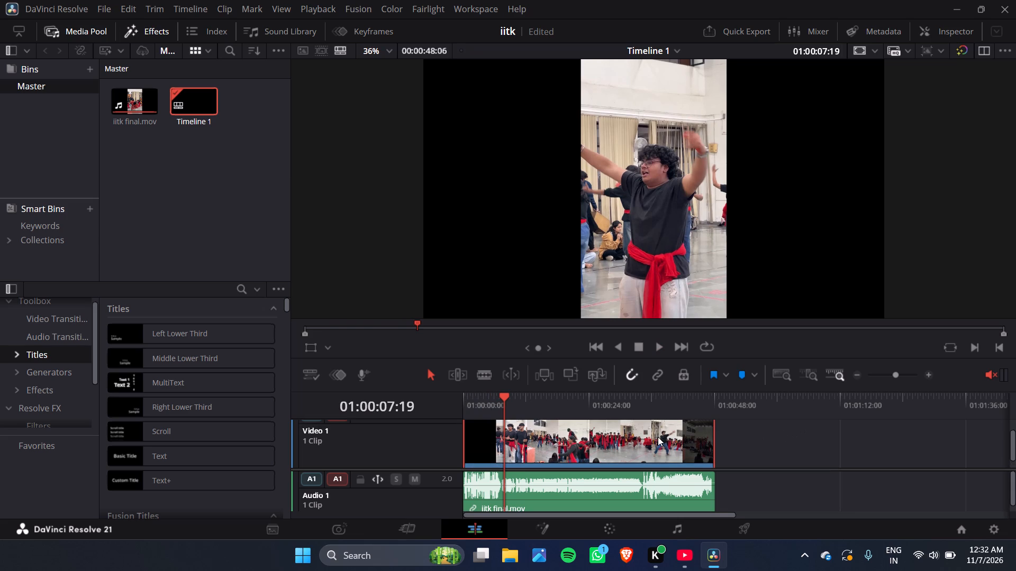
click(611, 533)
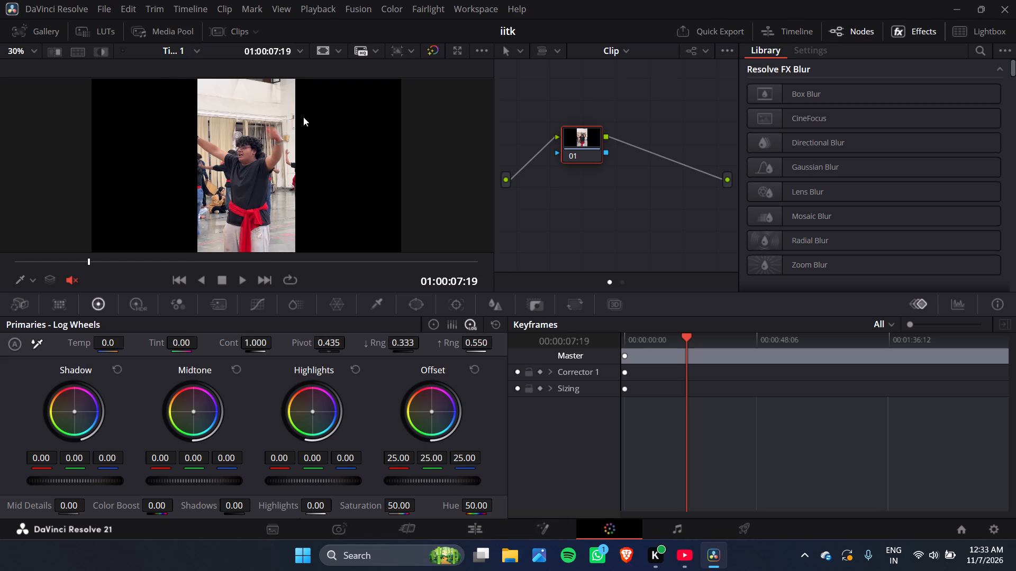
click(335, 51)
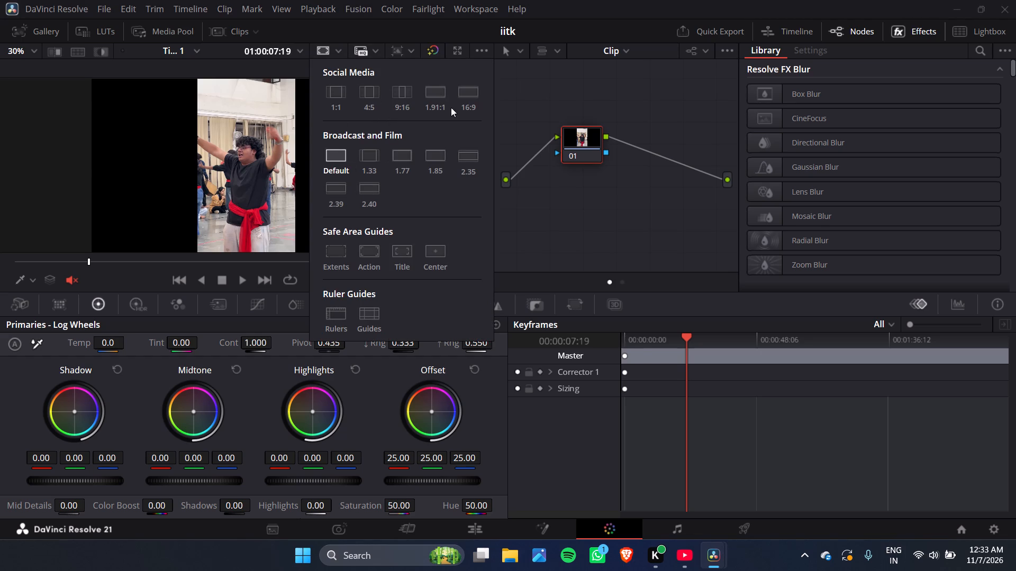
click(413, 50)
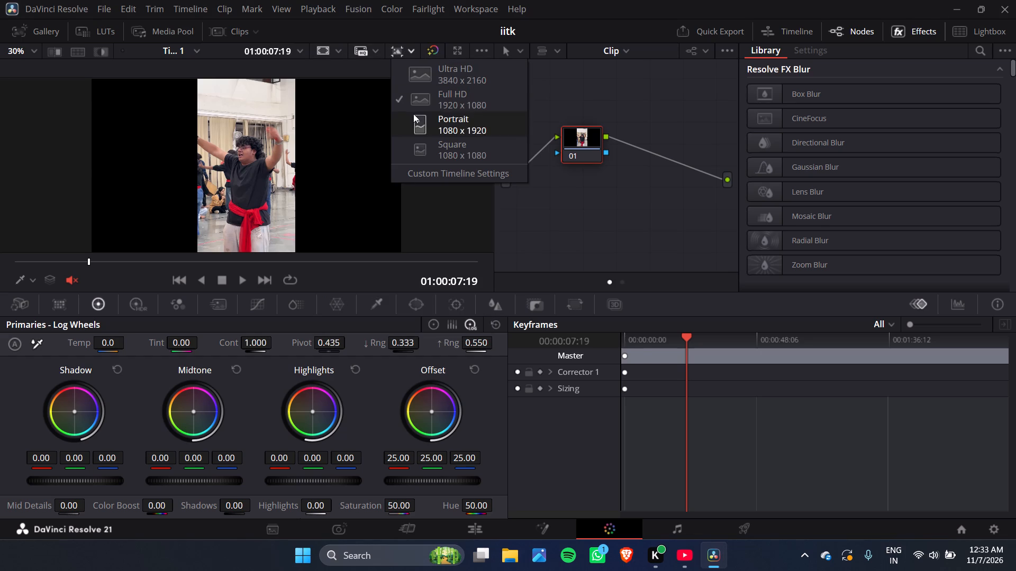
click(412, 116)
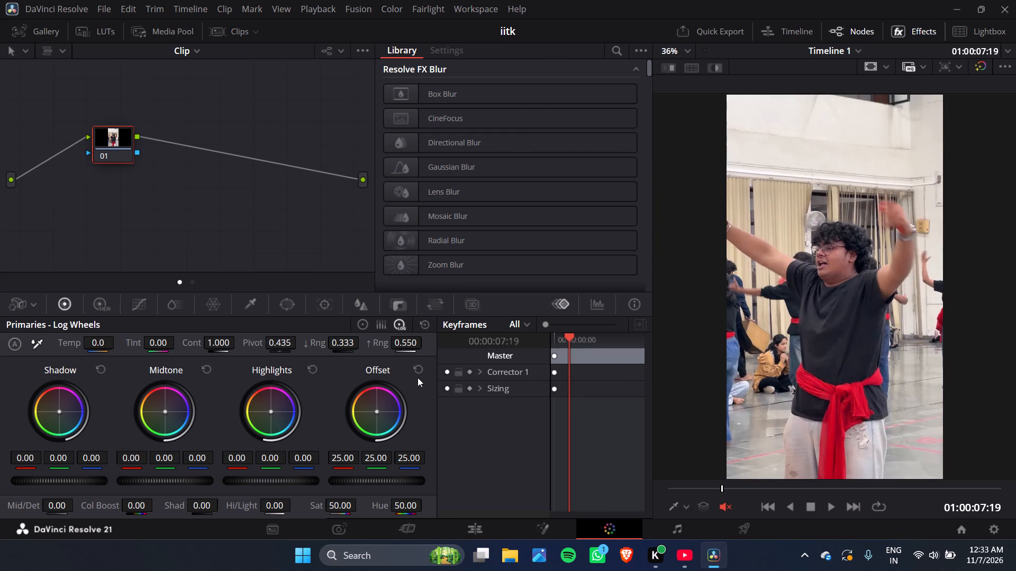
Look through frames of the clip in the viewer and stop at 01:00:14:09 as the reference frame for grading.
click(762, 486)
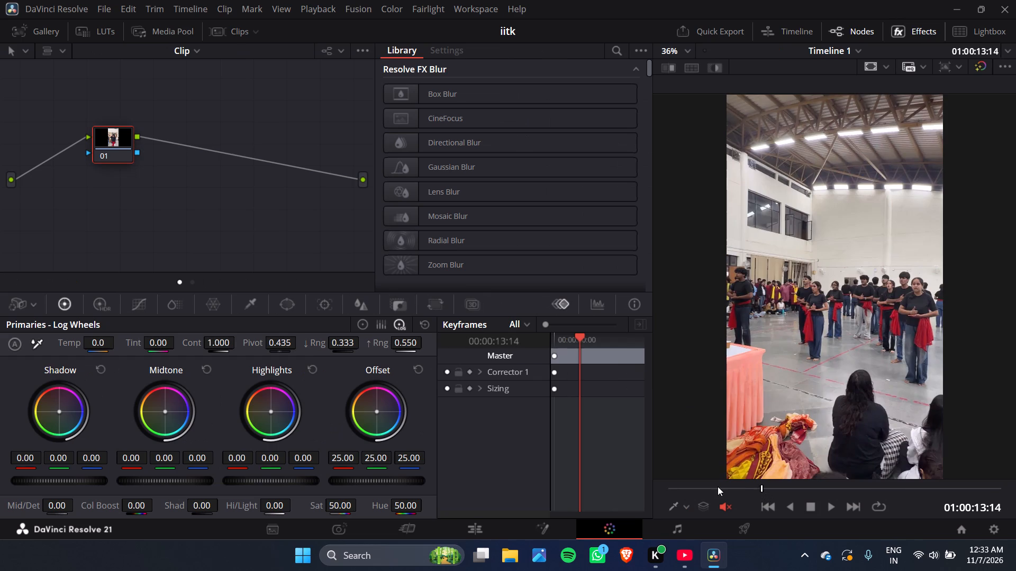
click(718, 486)
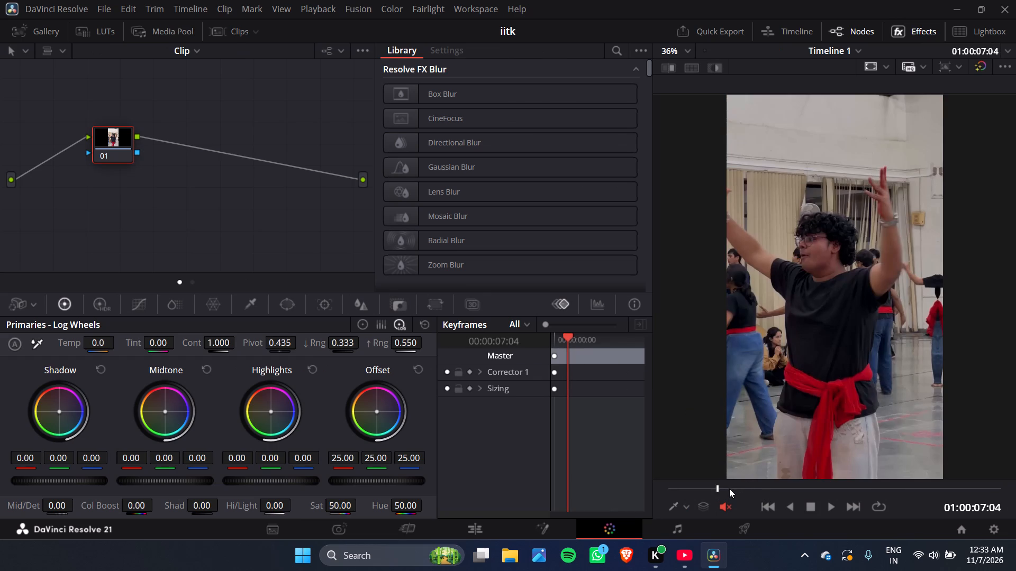
click(729, 488)
click(718, 488)
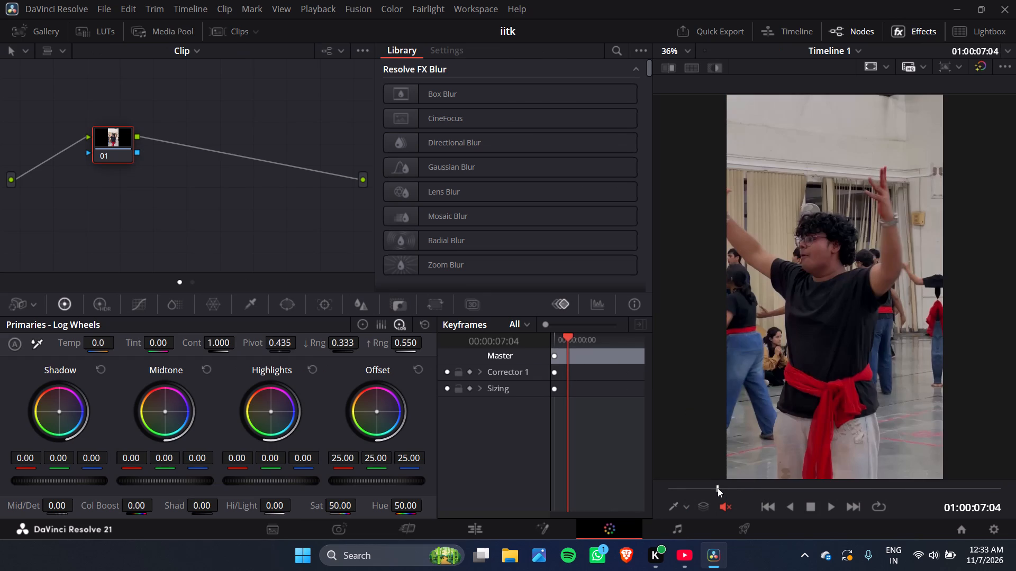
click(710, 488)
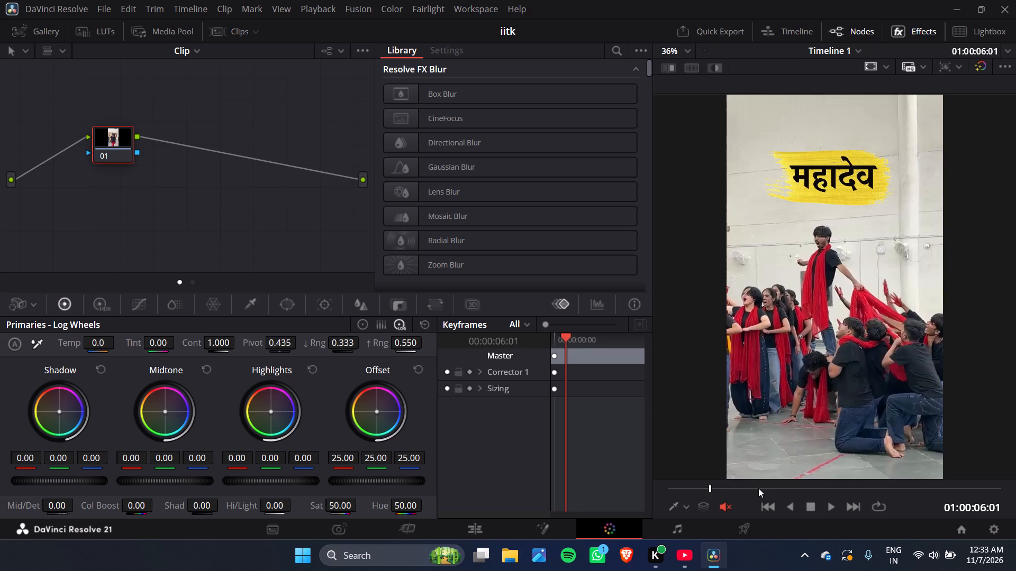
click(767, 488)
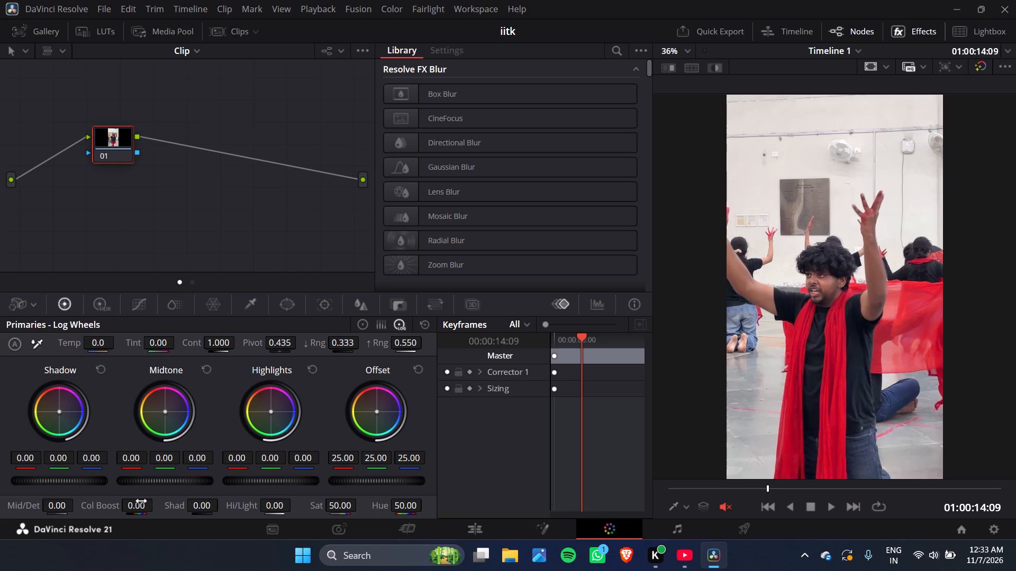
Lower the Highlights adjustment of node 01 in the primaries to about -48.50.
drag(277, 508, 247, 500)
drag(247, 500, 268, 508)
drag(268, 508, 0, 570)
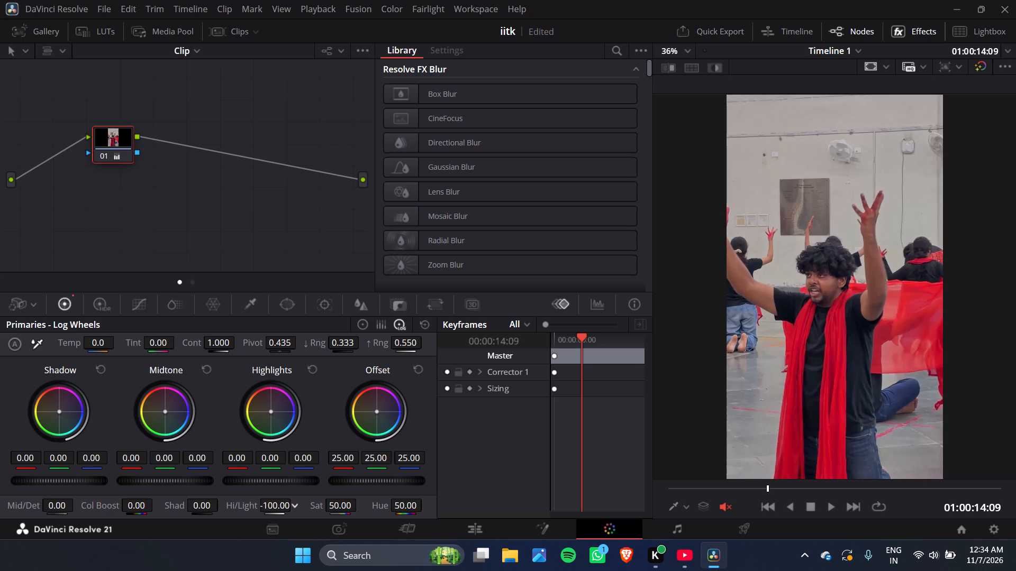
drag(0, 570, 507, 285)
drag(276, 508, 310, 509)
drag(310, 509, 406, 510)
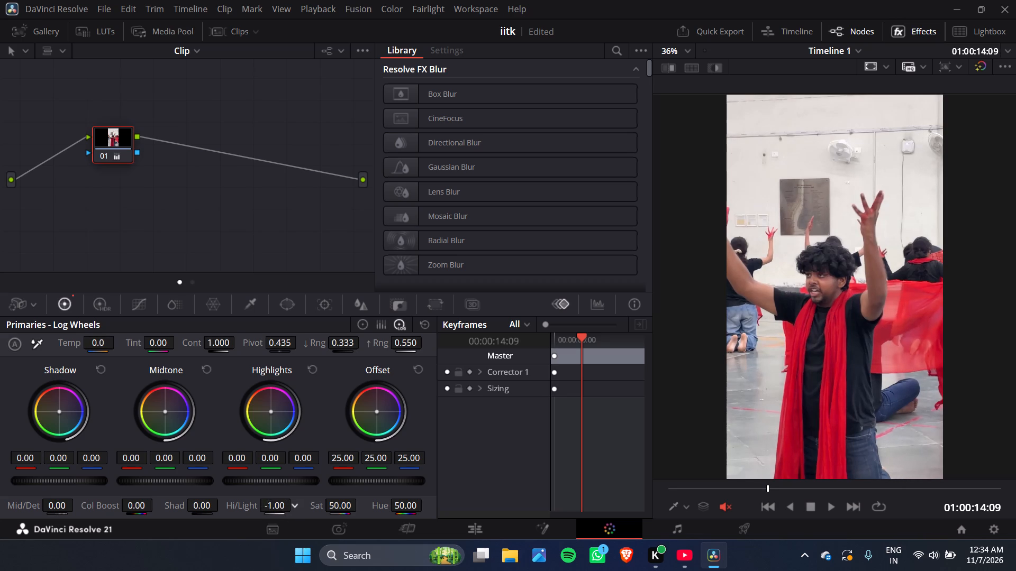
drag(406, 510, 381, 510)
drag(381, 510, 348, 510)
click(276, 508)
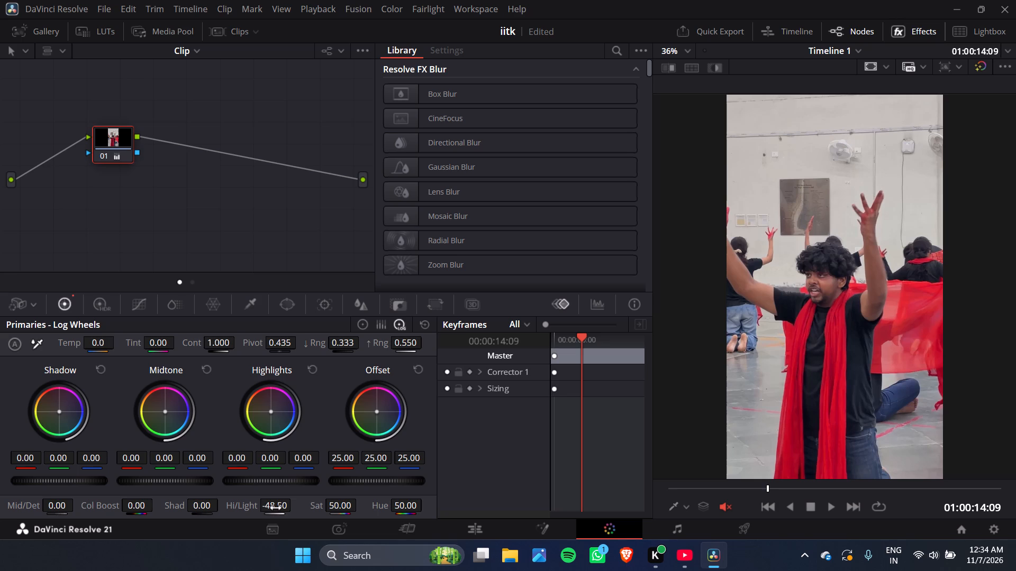
Raise the Shadows adjustment of node 01 in the primaries to about 24.00.
drag(201, 505, 197, 505)
drag(197, 505, 208, 509)
drag(208, 509, 188, 506)
drag(188, 506, 213, 496)
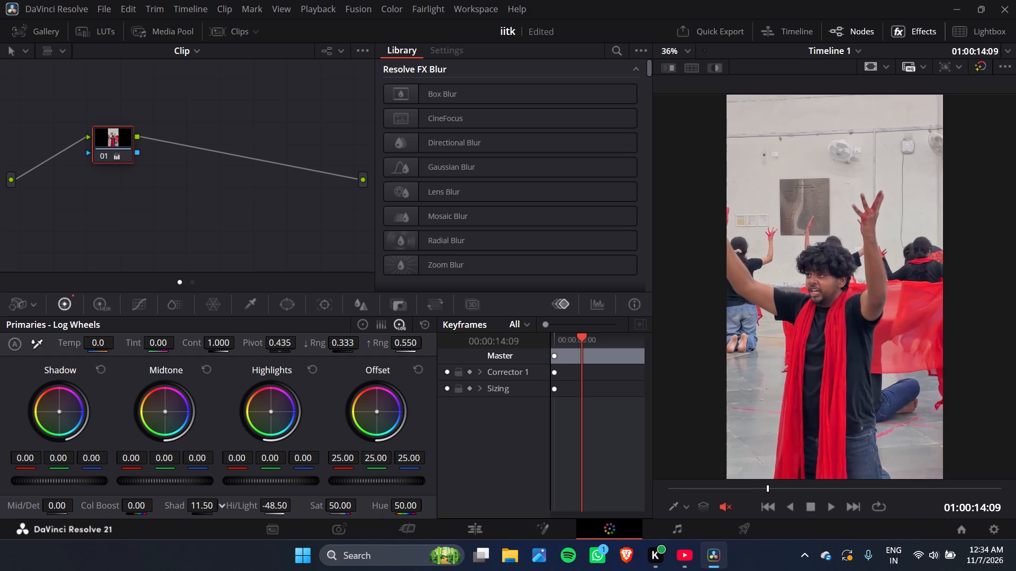
drag(213, 496, 219, 495)
drag(219, 495, 232, 499)
Fine-tune the Highlights adjustment of node 01 and set it to -50.50.
drag(277, 506, 262, 506)
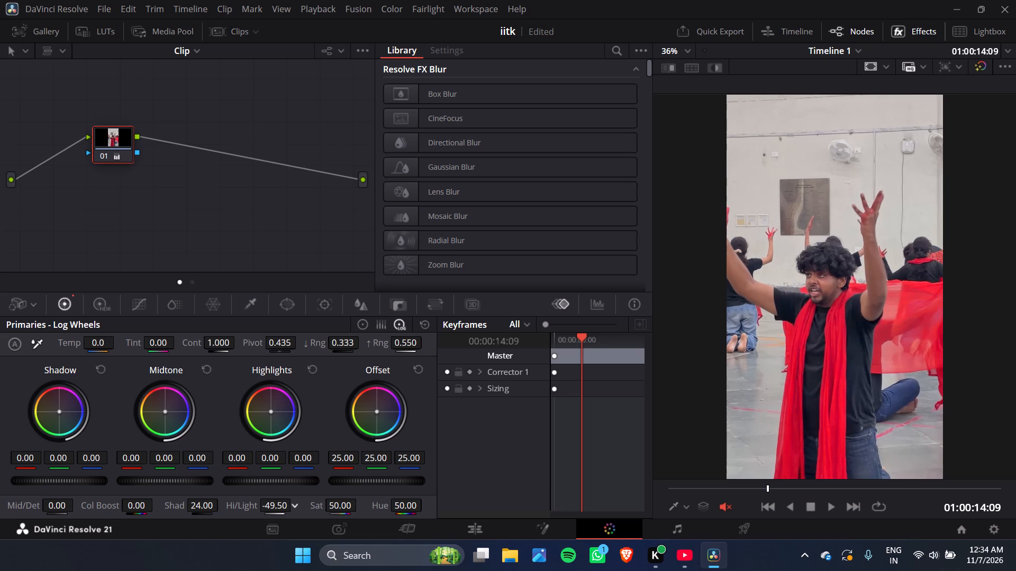
drag(262, 506, 283, 509)
drag(277, 506, 275, 506)
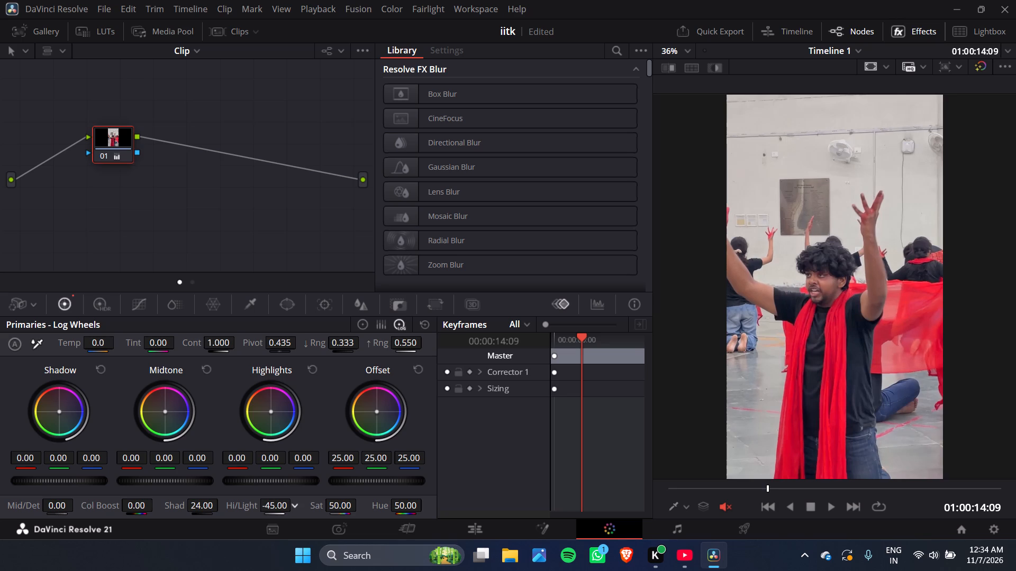
drag(275, 506, 262, 511)
triple_click(275, 505)
key(BackSpace)
key(0)
key(Return)
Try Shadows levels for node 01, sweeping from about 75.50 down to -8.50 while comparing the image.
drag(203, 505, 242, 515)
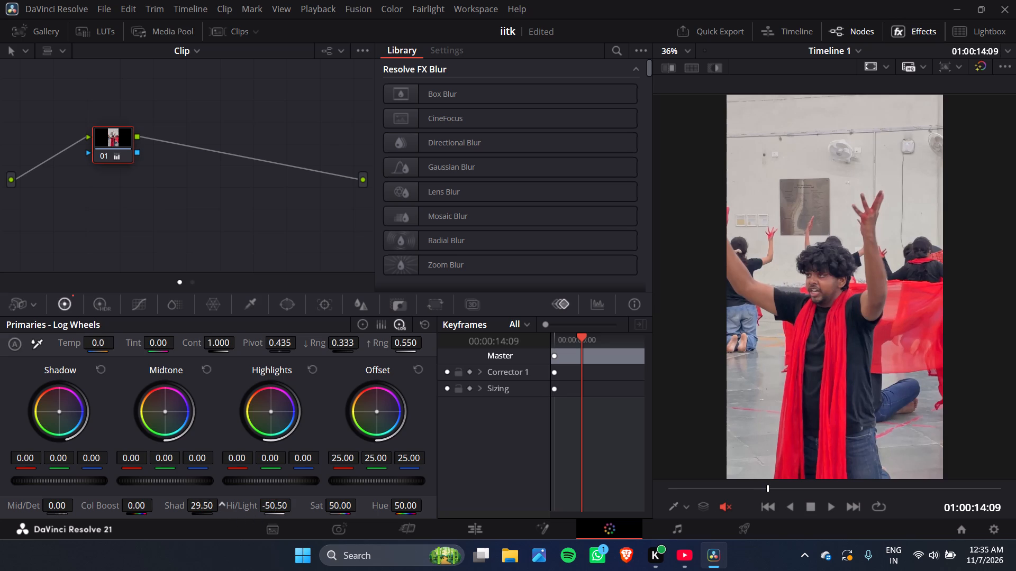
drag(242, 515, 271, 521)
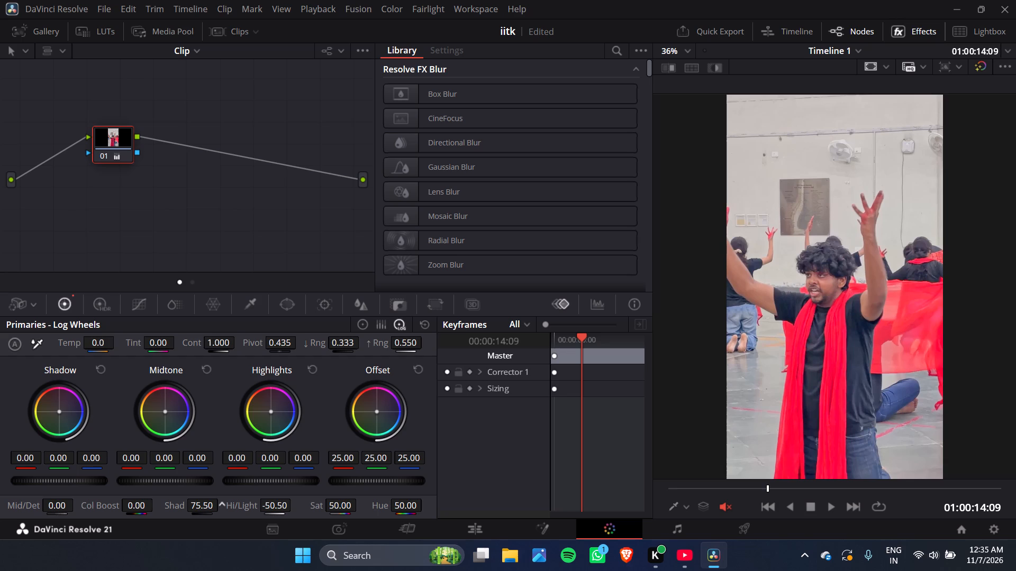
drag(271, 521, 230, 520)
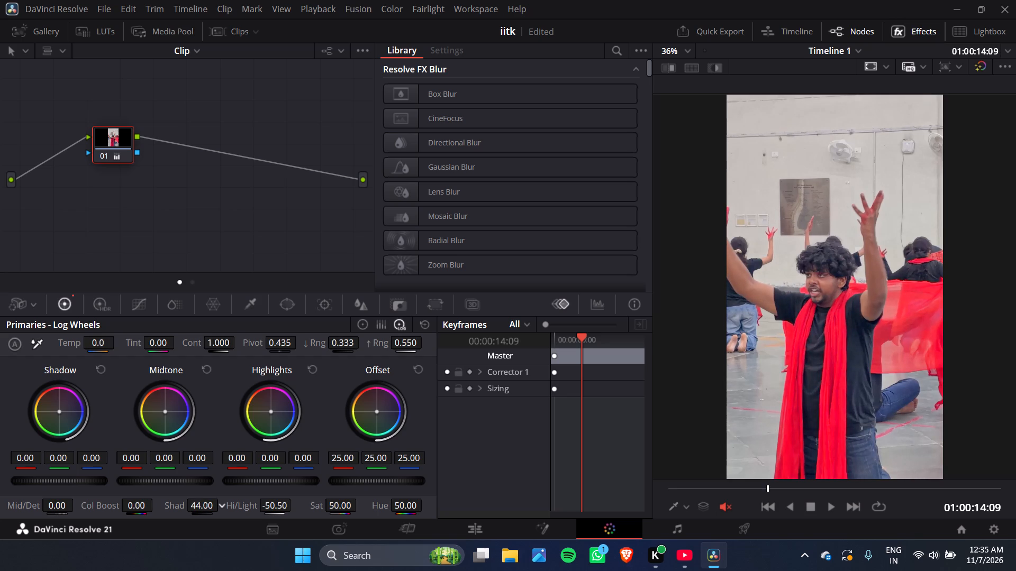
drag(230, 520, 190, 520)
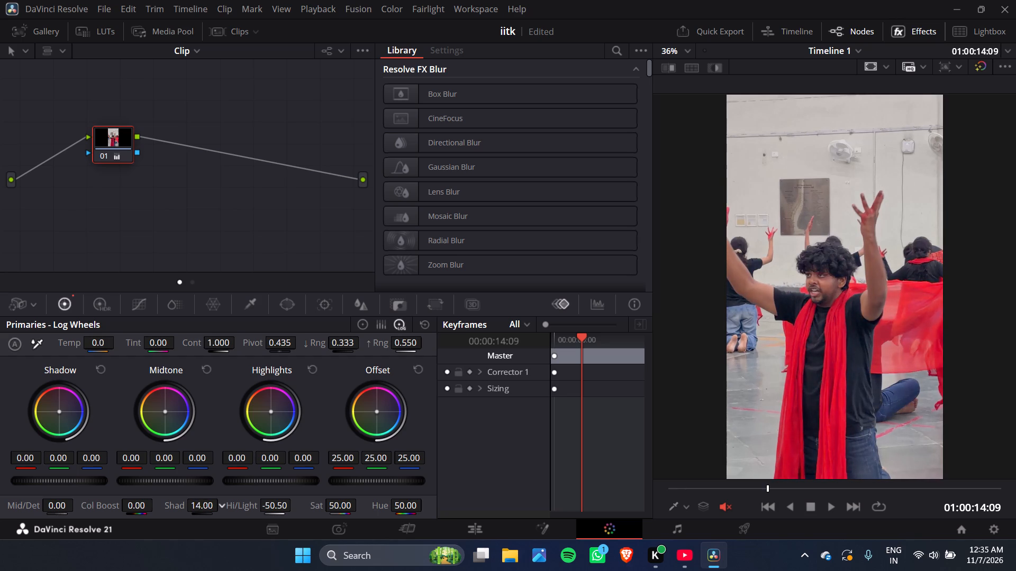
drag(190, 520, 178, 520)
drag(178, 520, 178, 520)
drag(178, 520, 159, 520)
Set the Shadows adjustment of node 01 to 0.00.
click(203, 505)
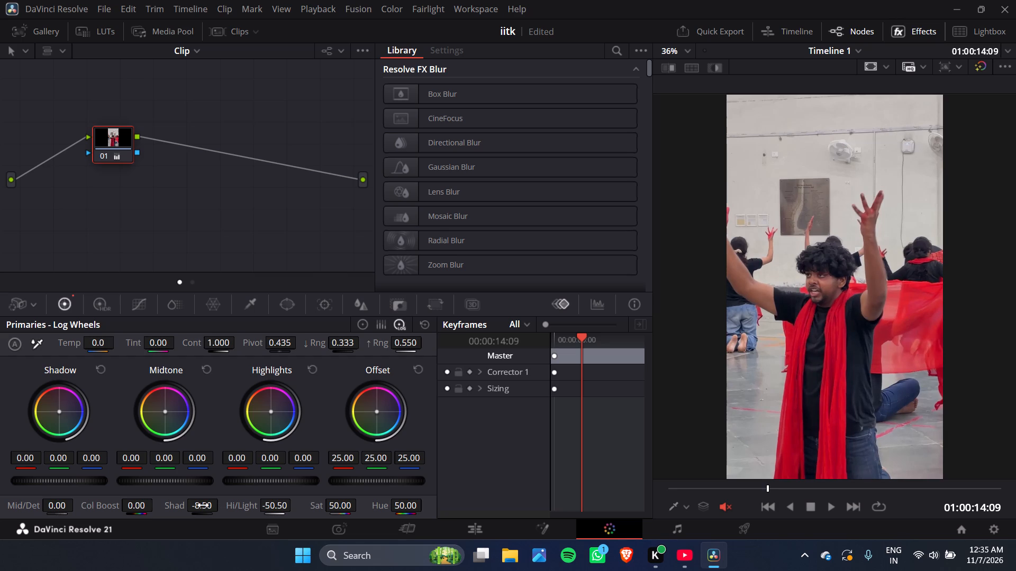
triple_click(203, 505)
triple_click(203, 505)
text(000)
key(Return)
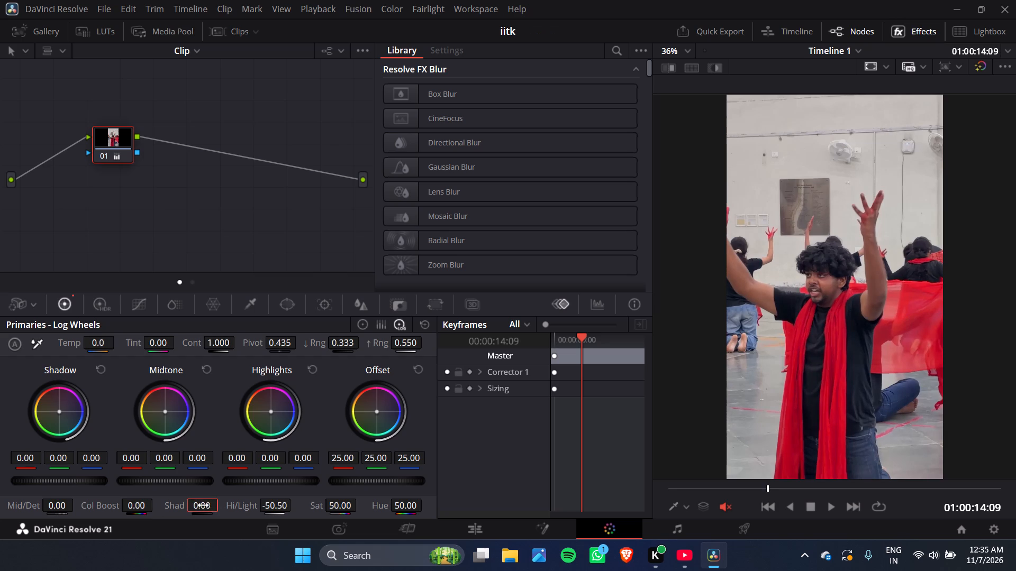
Raise the Color Boost of node 01 to about 10.50, trying stronger settings up to about 48.50 first.
drag(135, 508, 139, 508)
drag(139, 508, 200, 519)
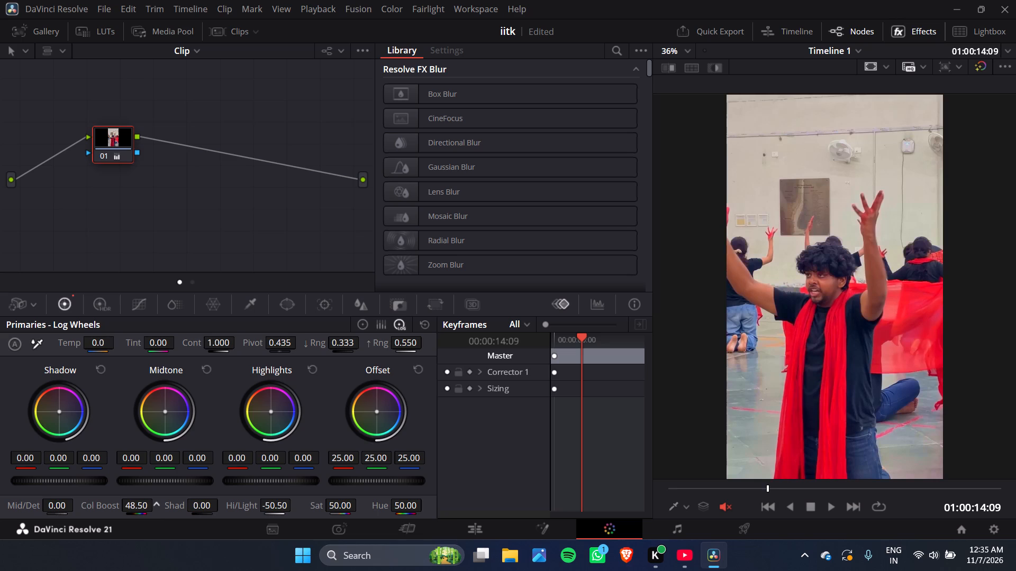
drag(200, 519, 167, 519)
drag(167, 519, 159, 518)
drag(159, 518, 138, 519)
drag(135, 508, 138, 519)
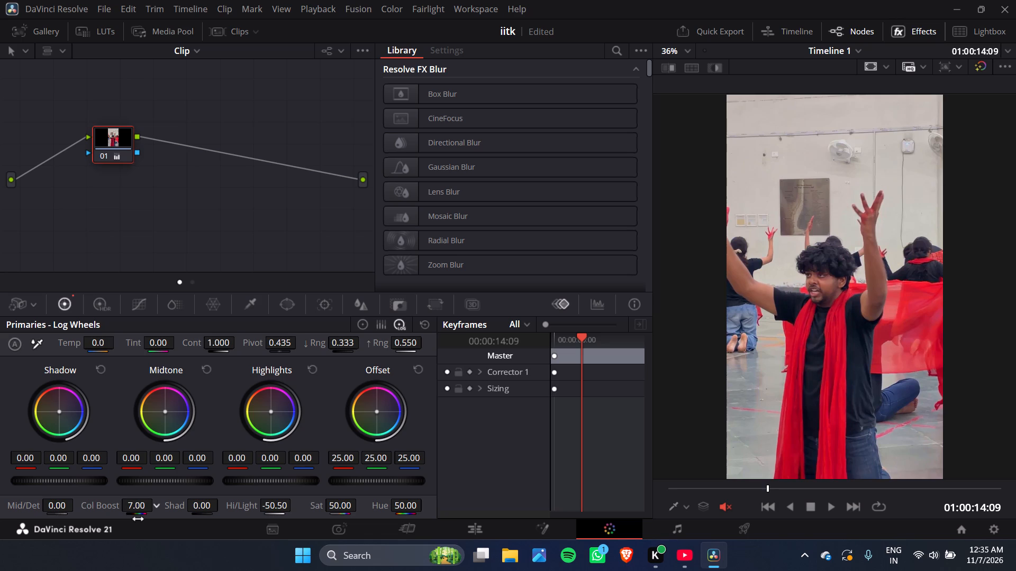
drag(138, 519, 147, 509)
Increase the Contrast of node 01 to about 1.080.
drag(216, 343, 228, 344)
drag(228, 344, 257, 347)
drag(257, 347, 243, 352)
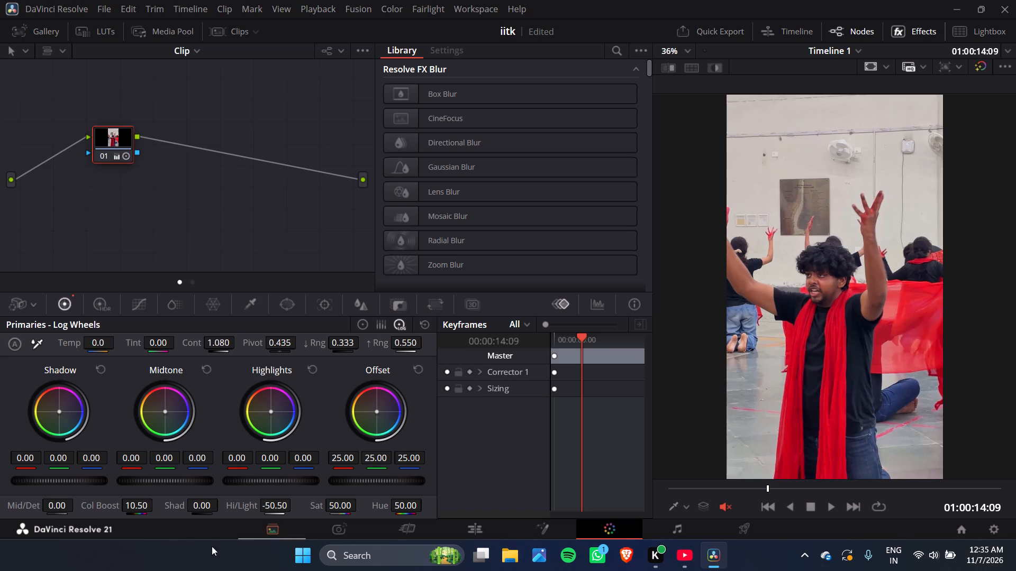
Test the Midtone Detail of node 01 across its range from -100.00 to 100.00 and settle on 10.00.
drag(63, 506, 35, 511)
drag(35, 511, 374, 292)
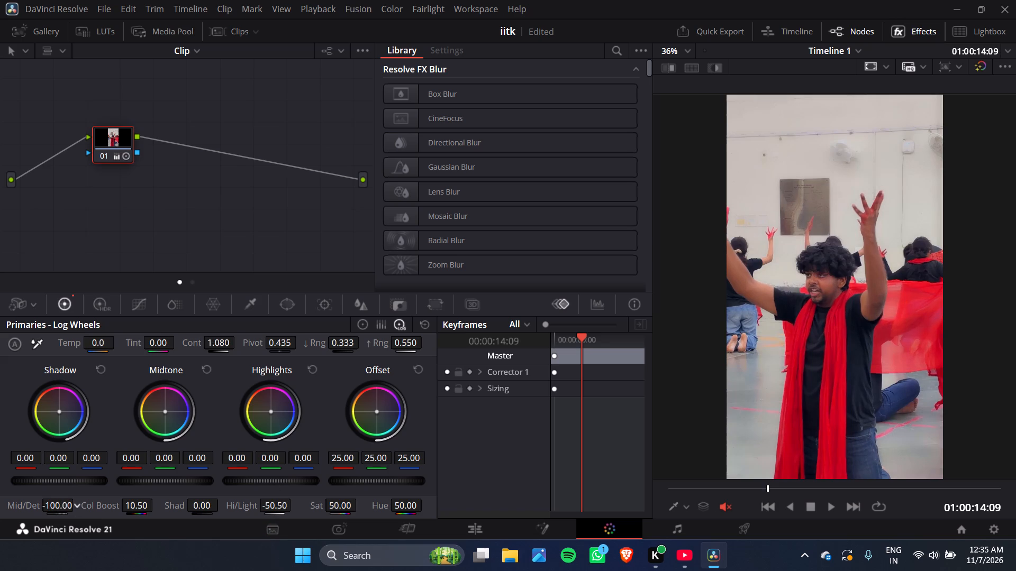
drag(374, 292, 392, 292)
drag(392, 292, 685, 287)
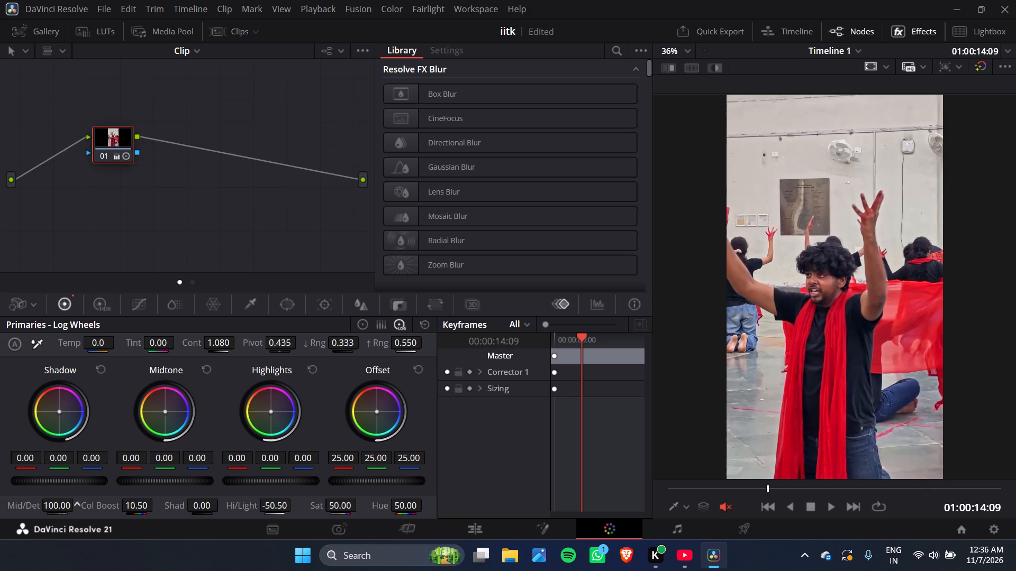
drag(685, 287, 678, 287)
drag(678, 287, 558, 290)
drag(63, 506, 67, 508)
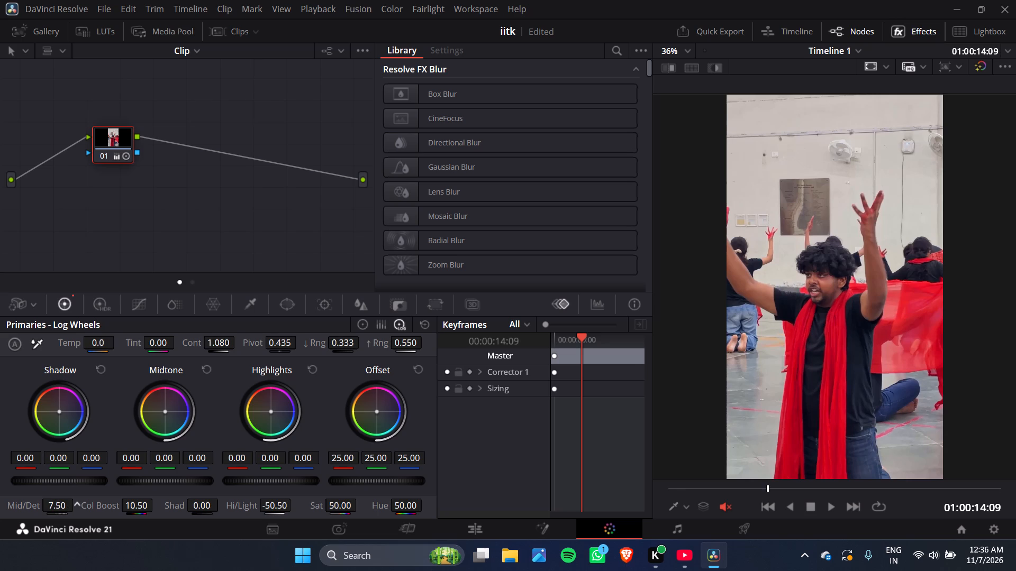
drag(67, 508, 71, 511)
drag(71, 511, 52, 513)
drag(52, 513, 69, 513)
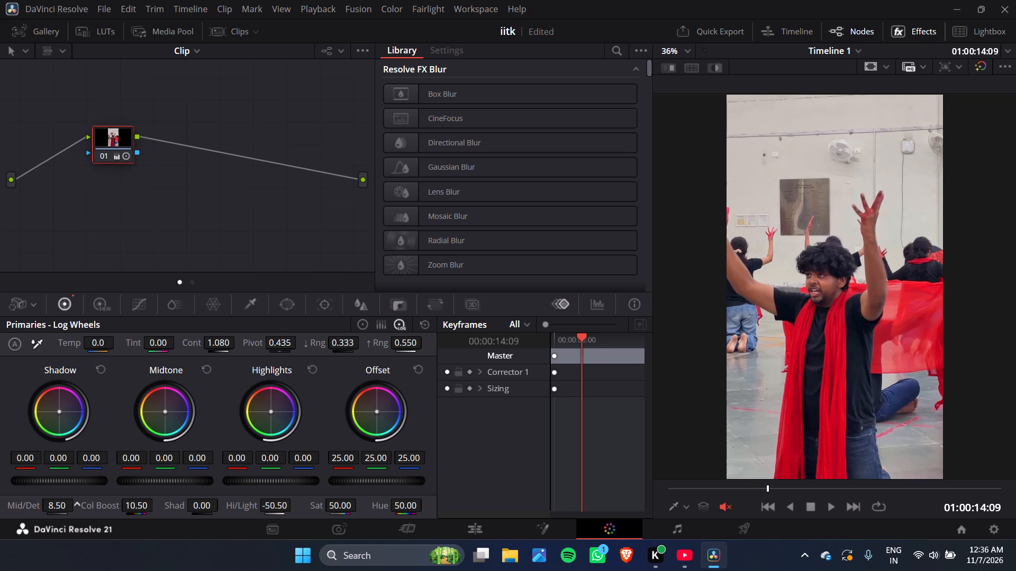
drag(69, 513, 71, 513)
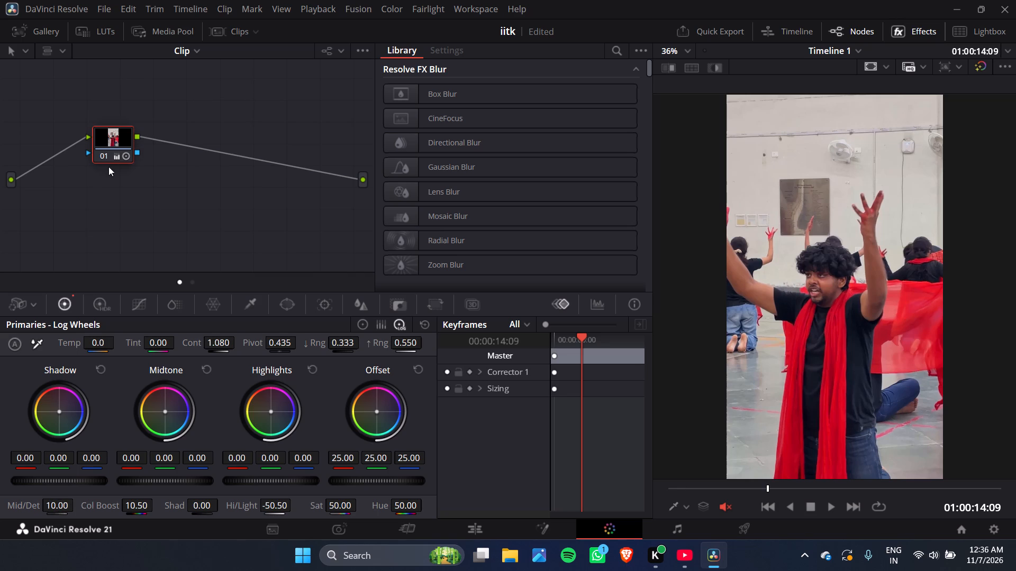
Switch node 01 off and on again to compare the ungraded and graded image.
click(102, 157)
click(102, 157)
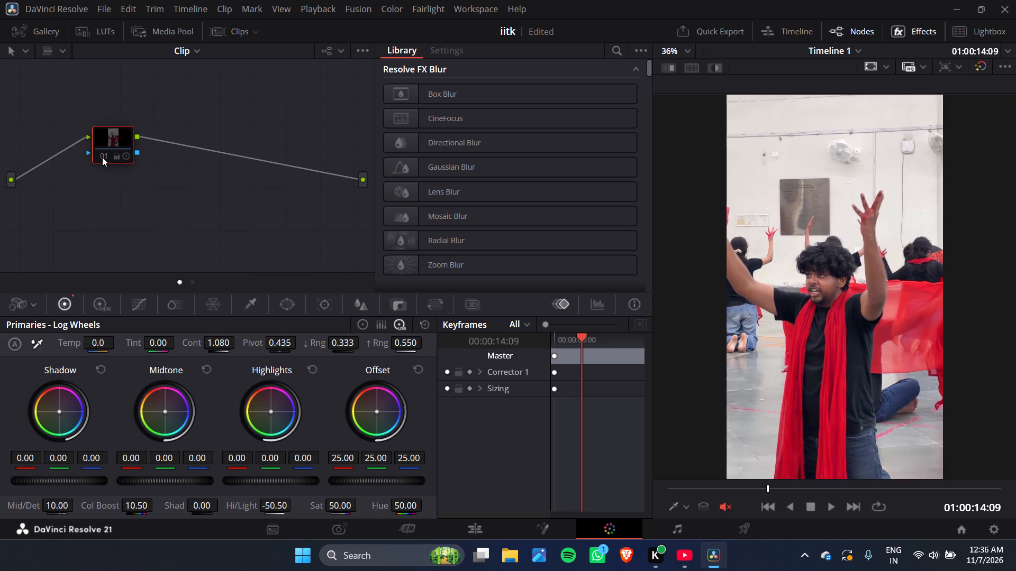
click(102, 157)
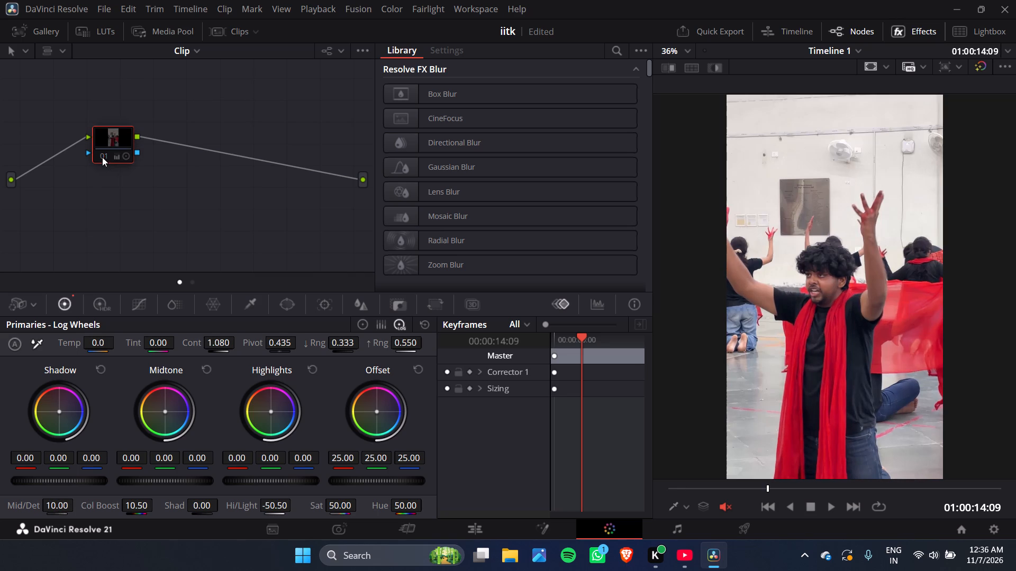
click(102, 157)
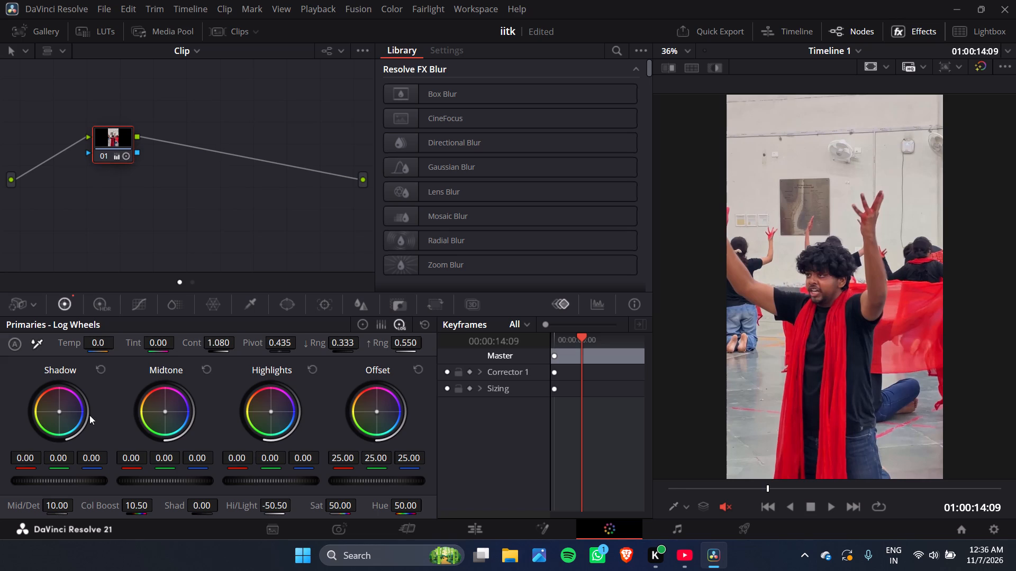
Shift the Shadow log wheel of node 01 towards blue-teal, settling at about red -0.16, green 0.02, blue 0.24.
drag(59, 410, 123, 438)
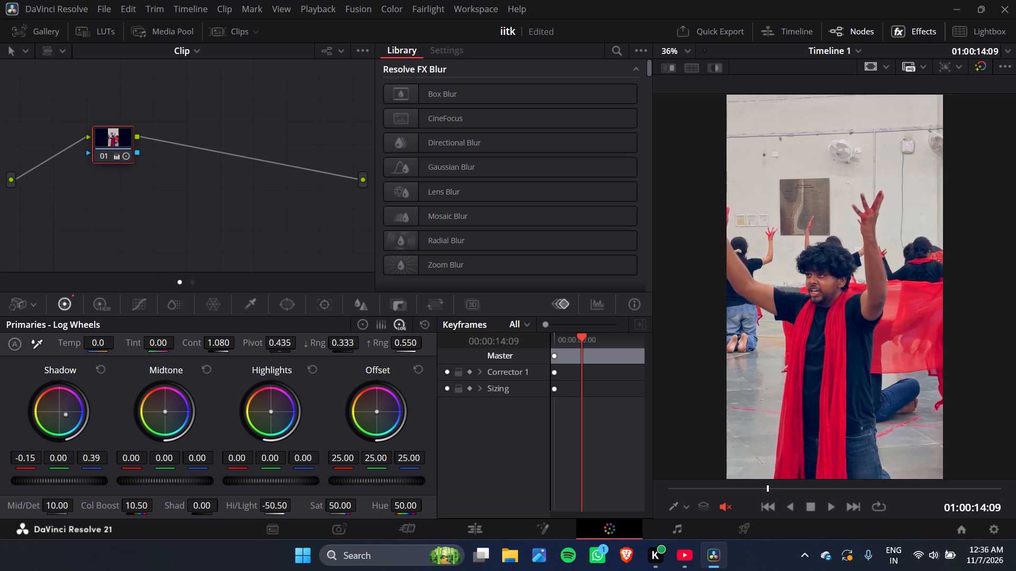
drag(123, 438, 215, 448)
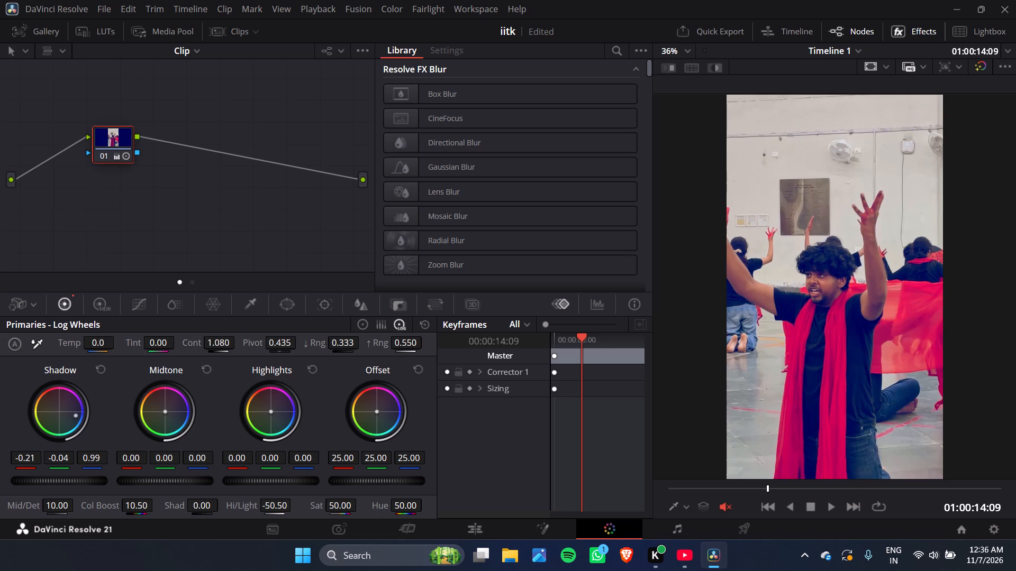
drag(215, 448, 495, 281)
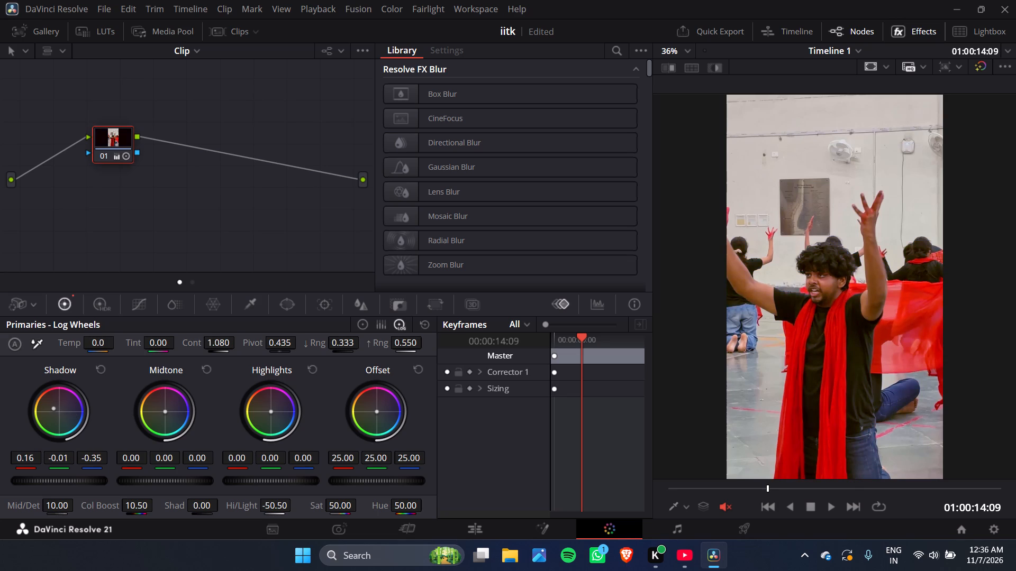
drag(495, 281, 647, 335)
drag(647, 335, 593, 338)
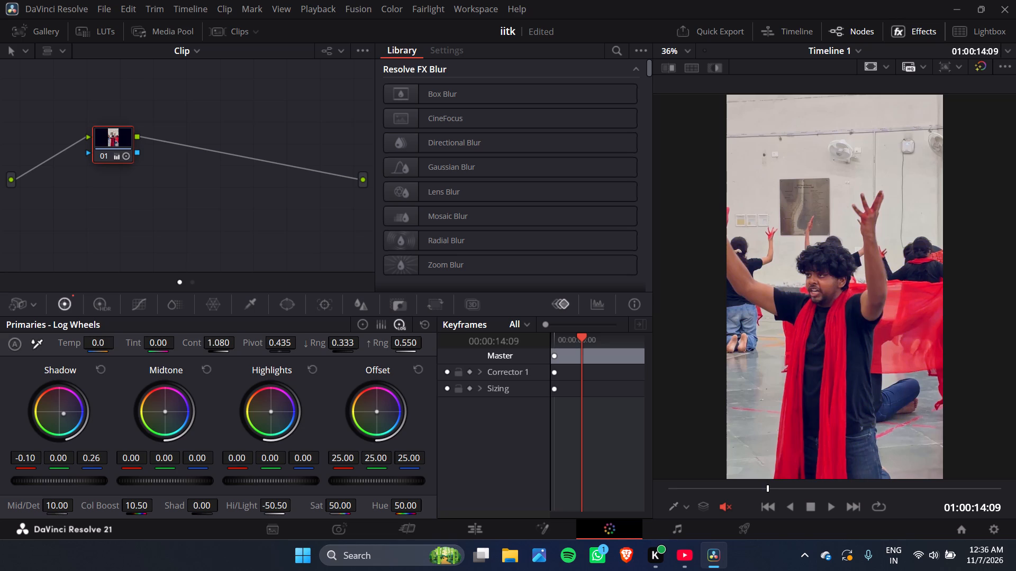
drag(593, 338, 593, 342)
Try warm and magenta tints on the Highlights log wheel, settling on yellow-green at about red -0.02, green 0.05, blue -0.41.
drag(270, 410, 220, 387)
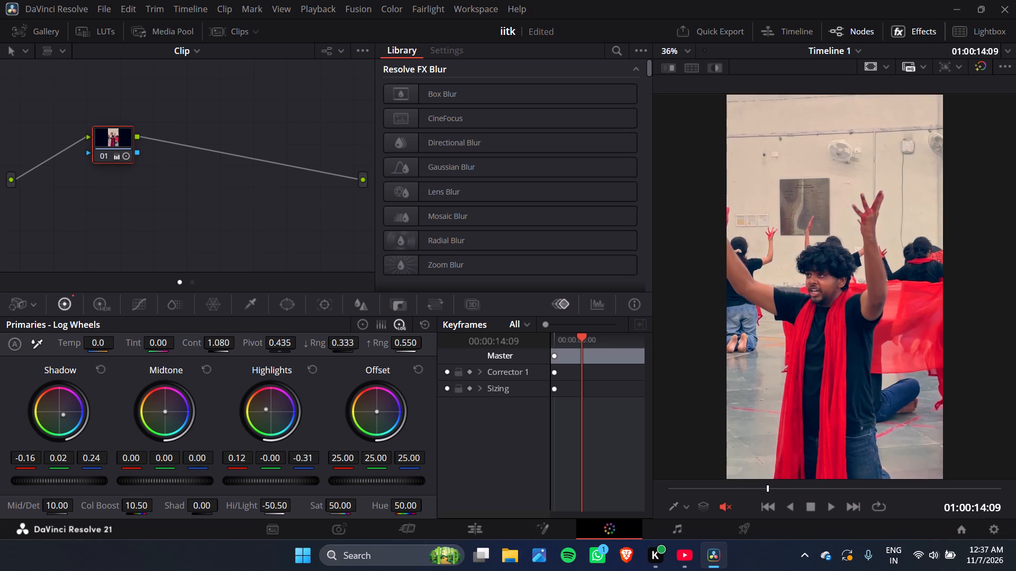
drag(220, 387, 257, 389)
drag(257, 389, 296, 395)
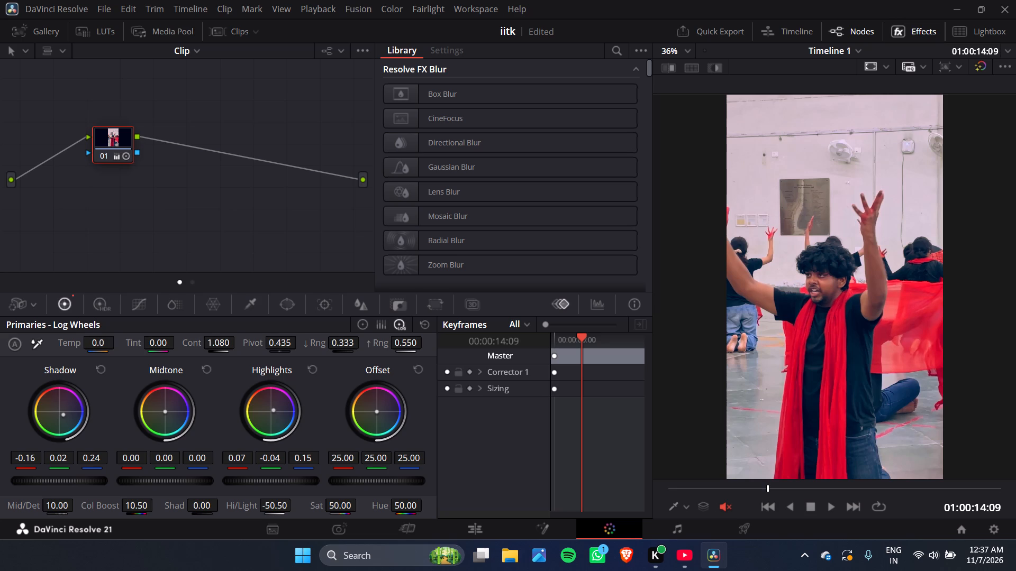
drag(296, 395, 321, 398)
drag(321, 398, 194, 432)
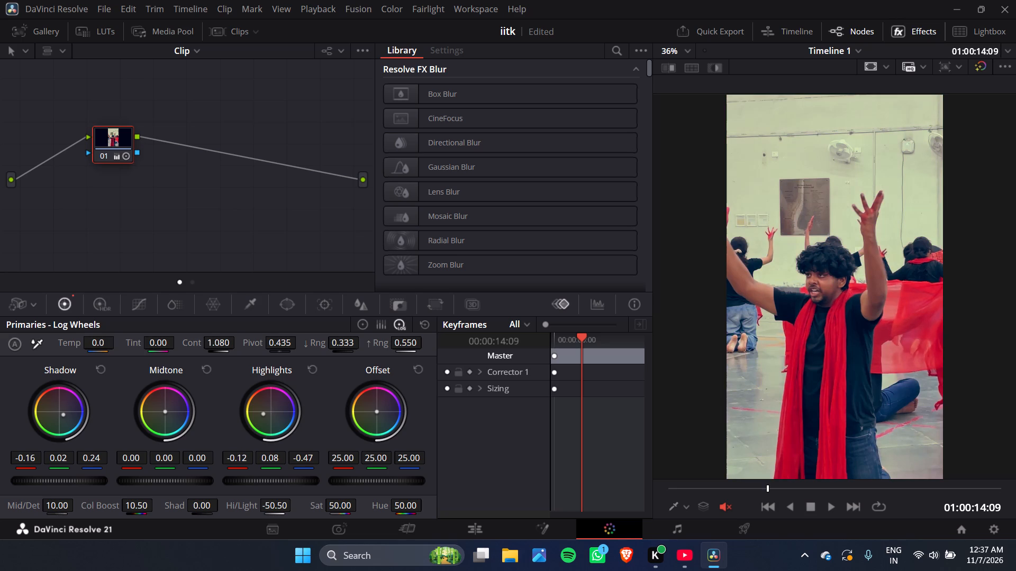
drag(194, 432, 203, 415)
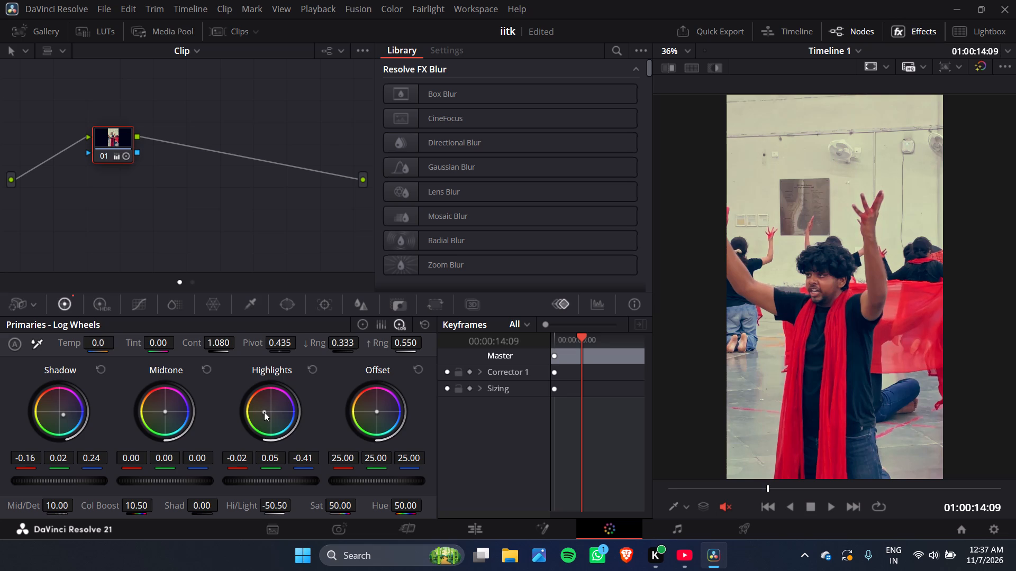
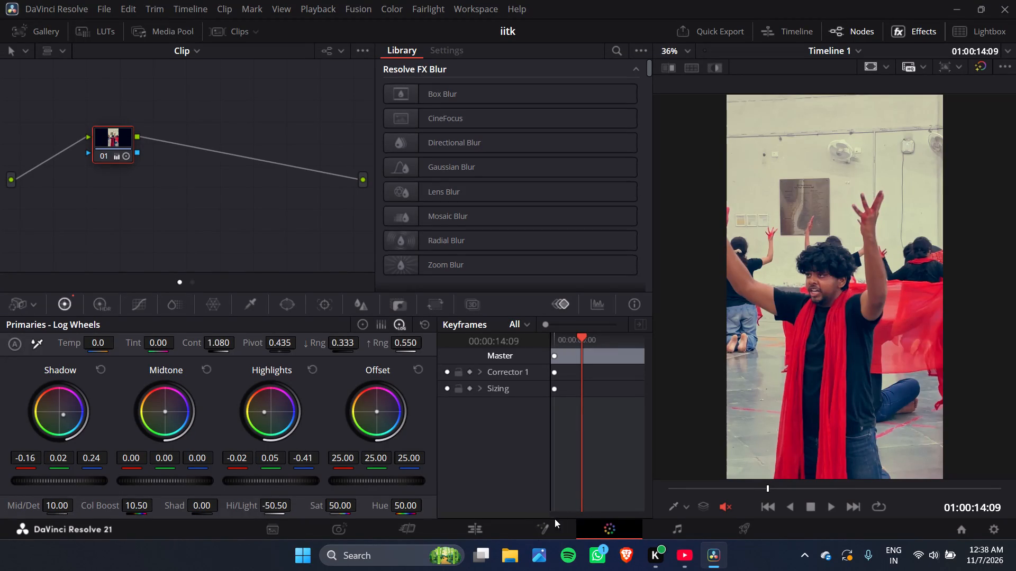
Switch to the Edit page and play the graded clip from the timeline's start to about 01:00:06:22.
click(483, 526)
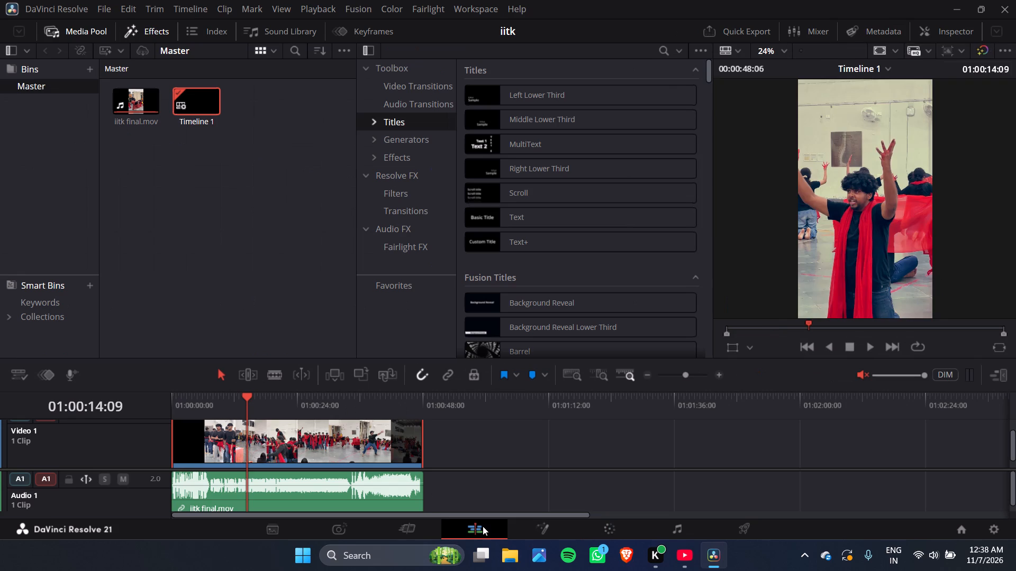
click(174, 397)
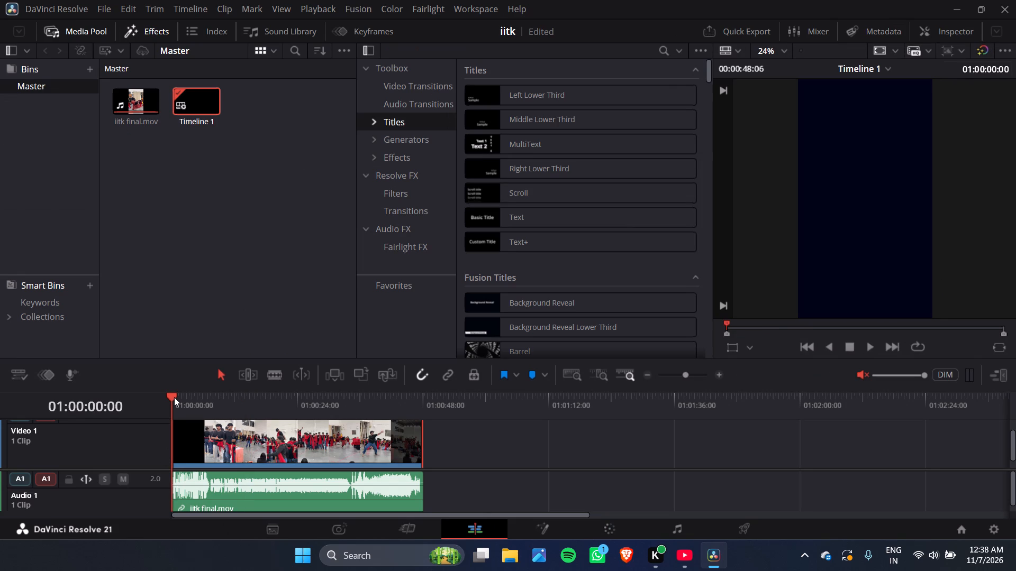
key(space)
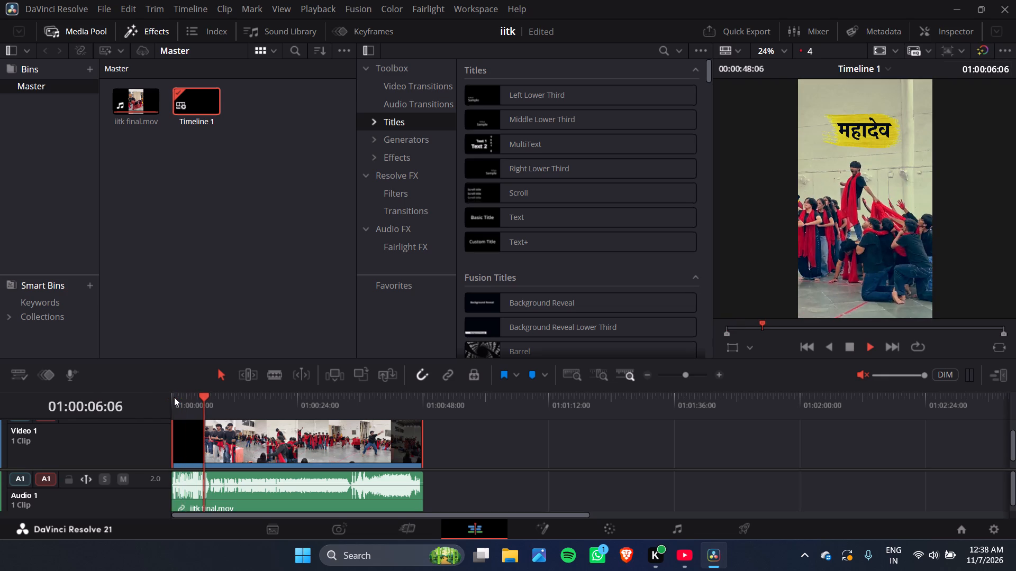
key(space)
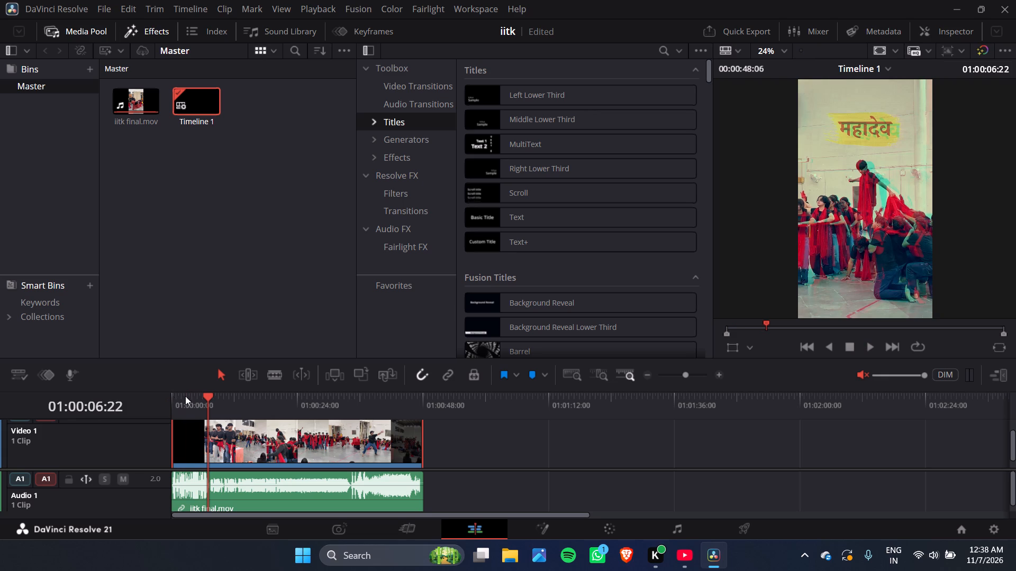
Advance frame by frame to the shot change at 01:00:07:04 and split only the video of iitk final.mov there.
triple_click(719, 375)
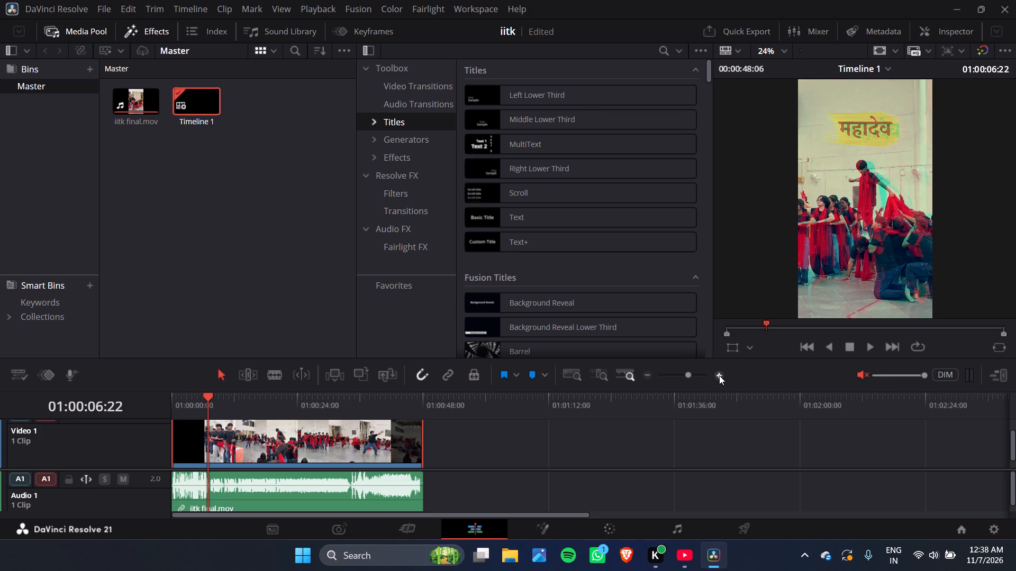
click(719, 375)
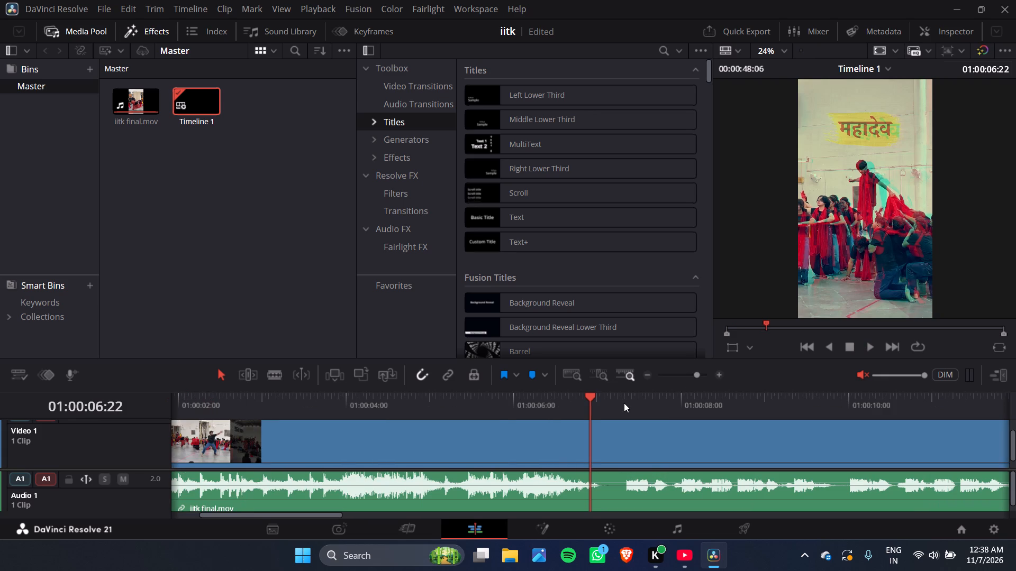
key(Right)
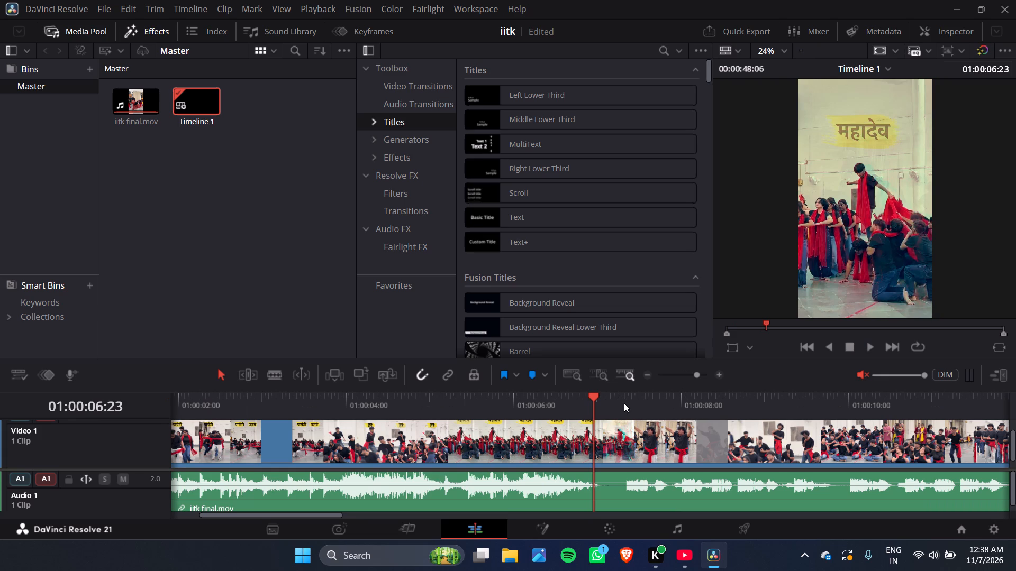
key(Right)
key(Right)
key(Right)
key(Right)
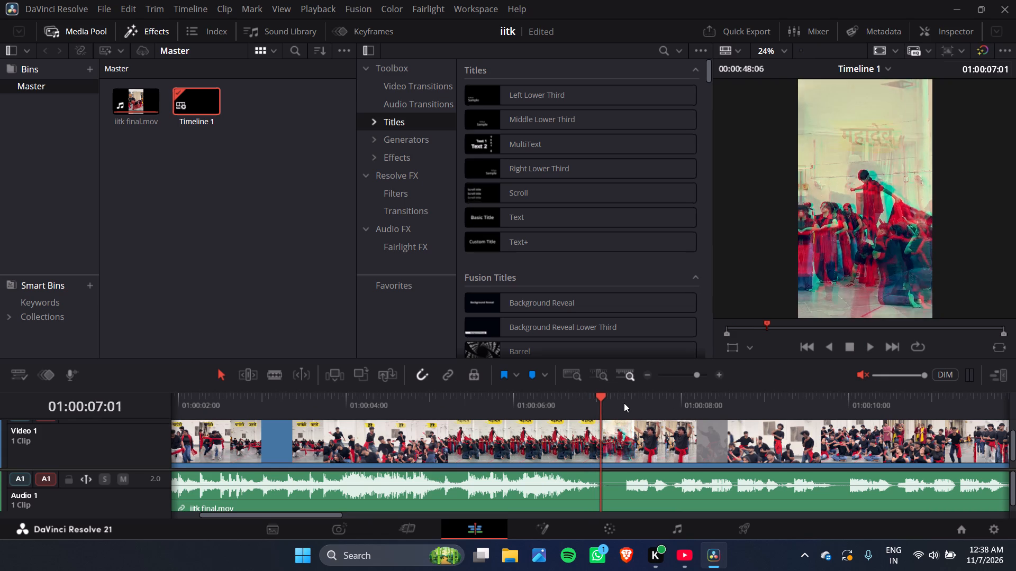
key(Right)
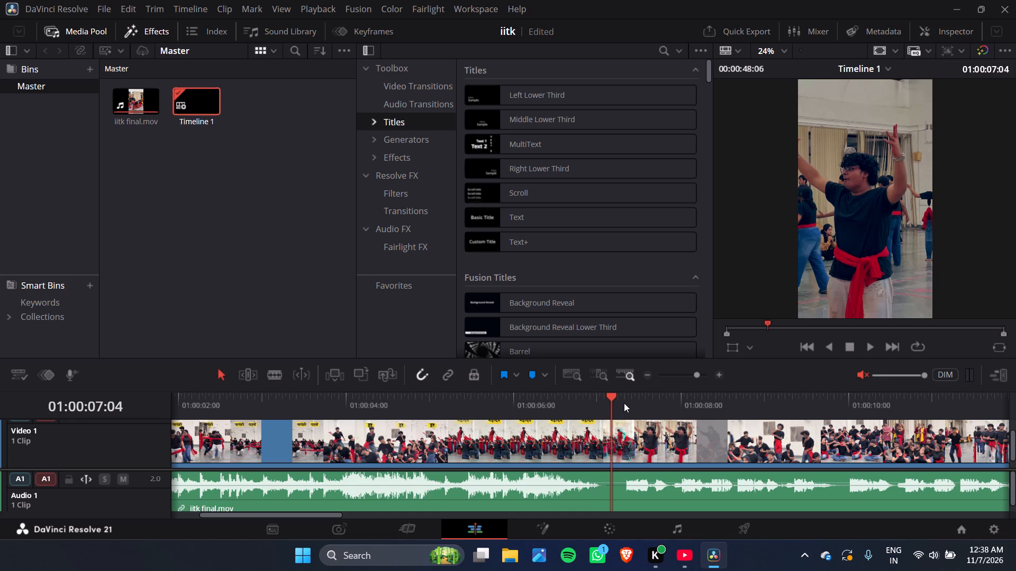
click(624, 433)
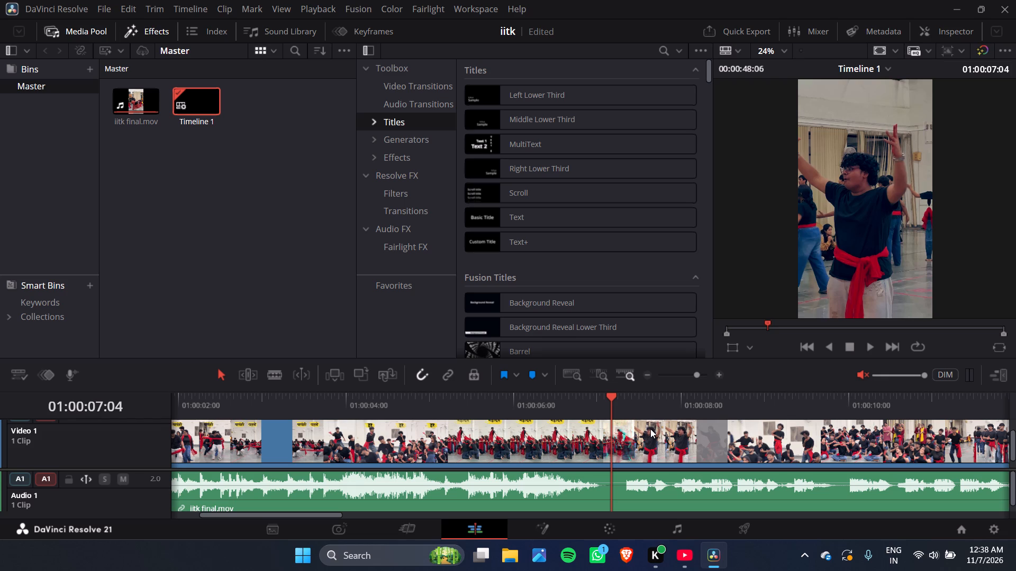
click(650, 429)
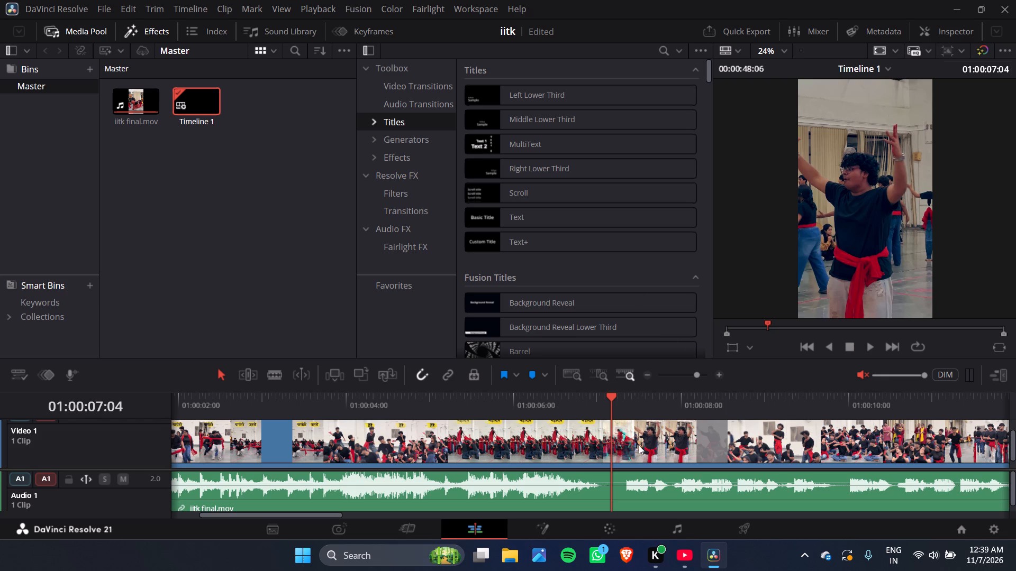
click(639, 447)
click(644, 433)
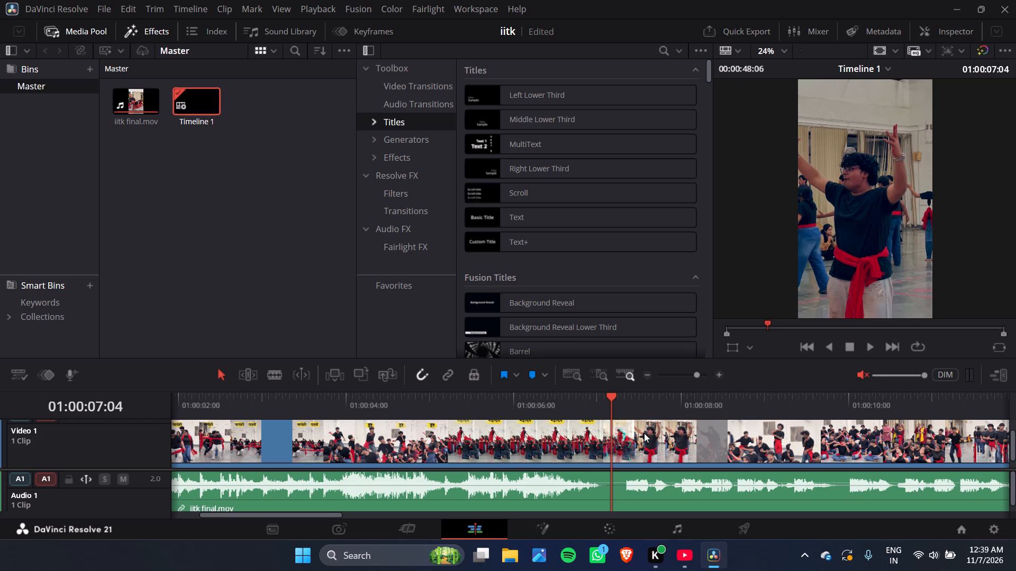
click(633, 434)
key(ctrl+b)
click(648, 432)
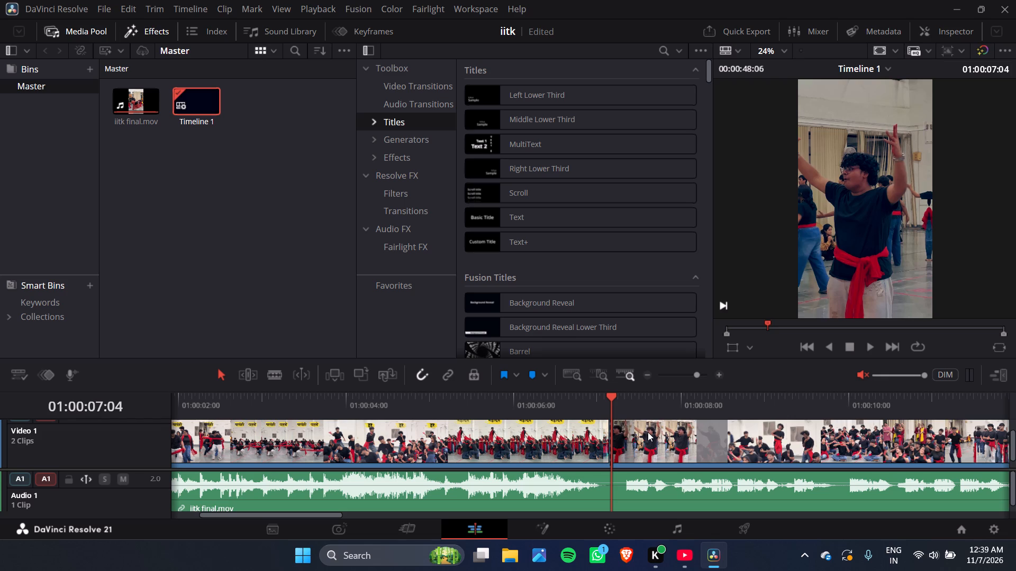
click(648, 432)
Extend the timeline viewer to full height, then give the timeline area and the Video 1 track more height.
click(644, 376)
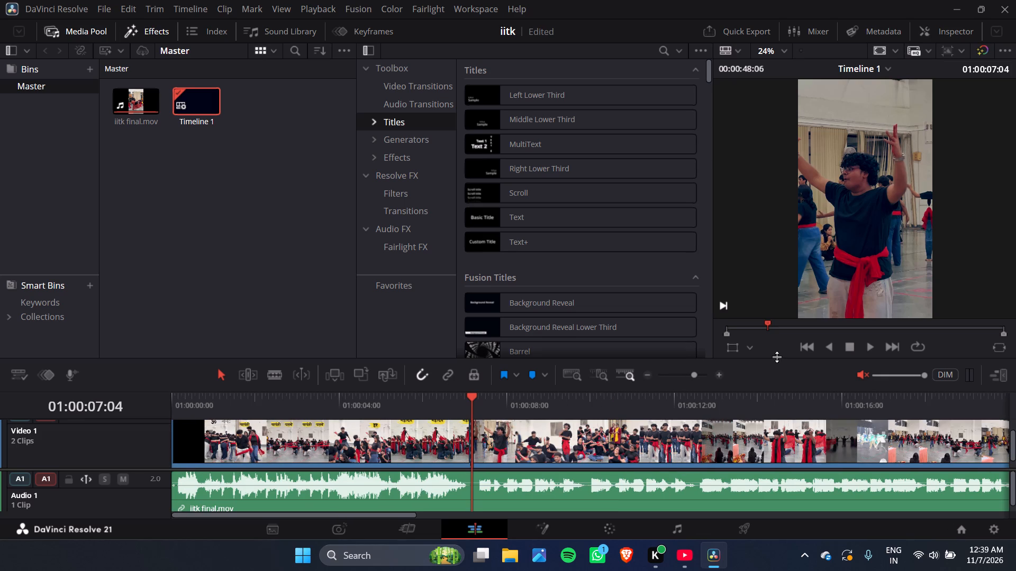
click(999, 381)
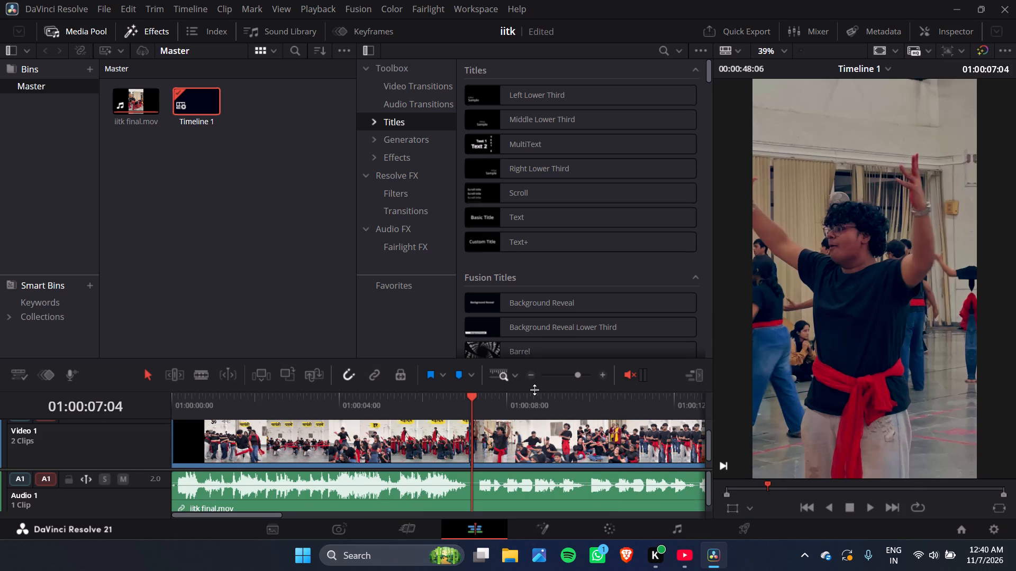
drag(534, 390, 537, 355)
scroll(523, 417, up, 1)
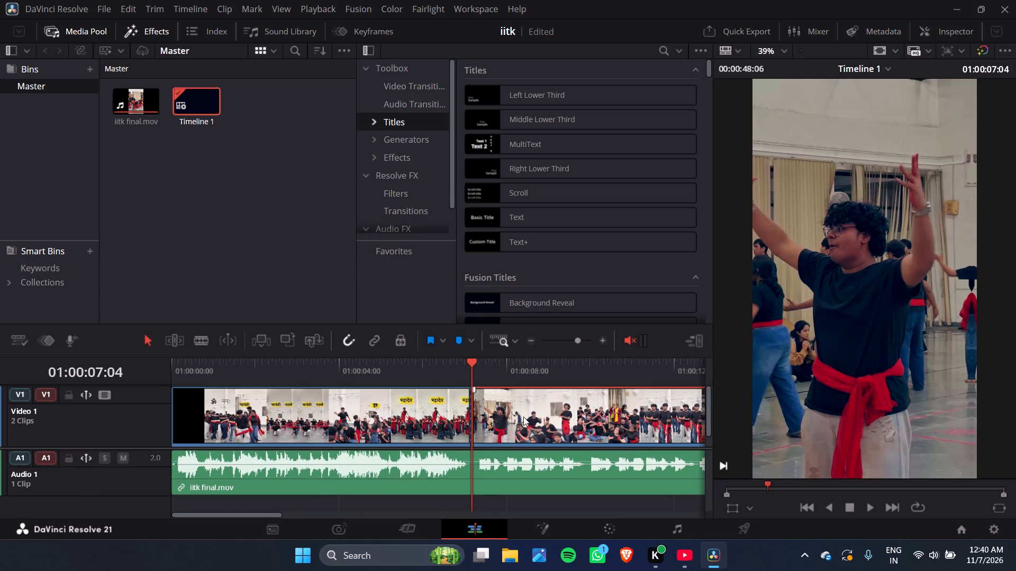
scroll(523, 417, up, 1)
drag(484, 448, 483, 482)
Skim the footage after the 01:00:07:04 cut, sampling frames from about 01:00:24:03 to 01:00:32:13, to find where the section ends.
scroll(507, 391, left, 1)
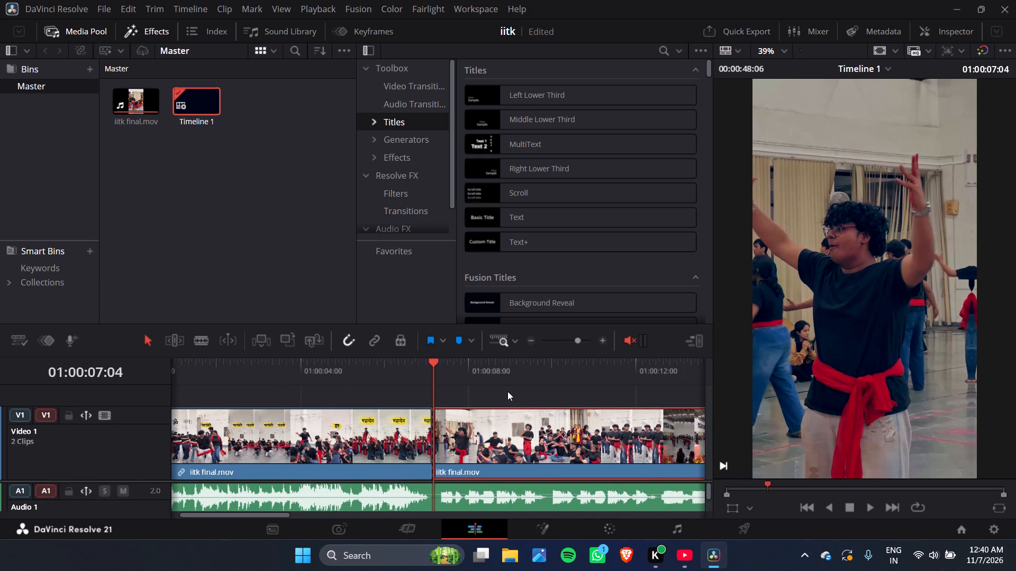
scroll(507, 391, left, 1)
scroll(555, 397, left, 1)
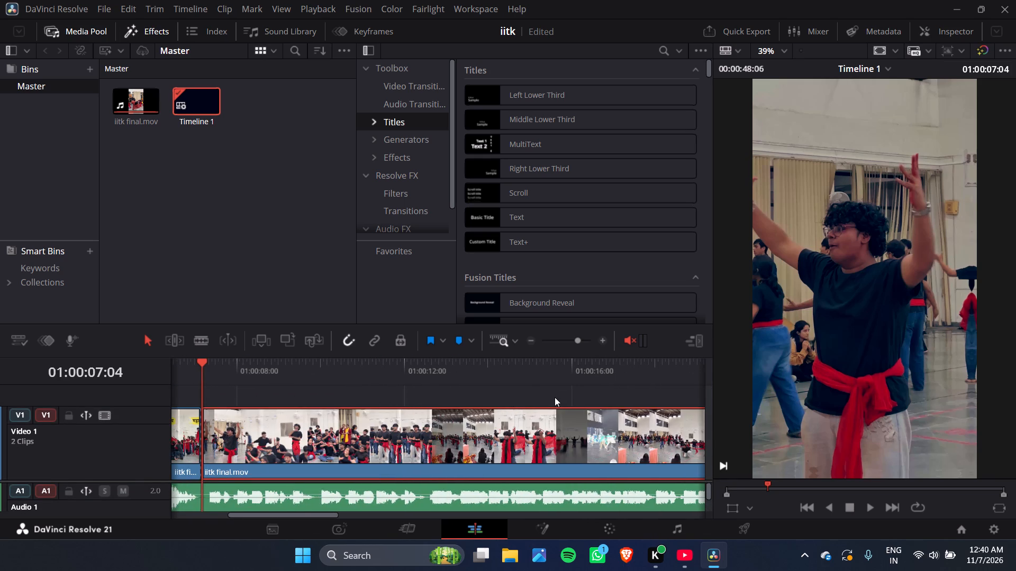
scroll(555, 397, left, 2)
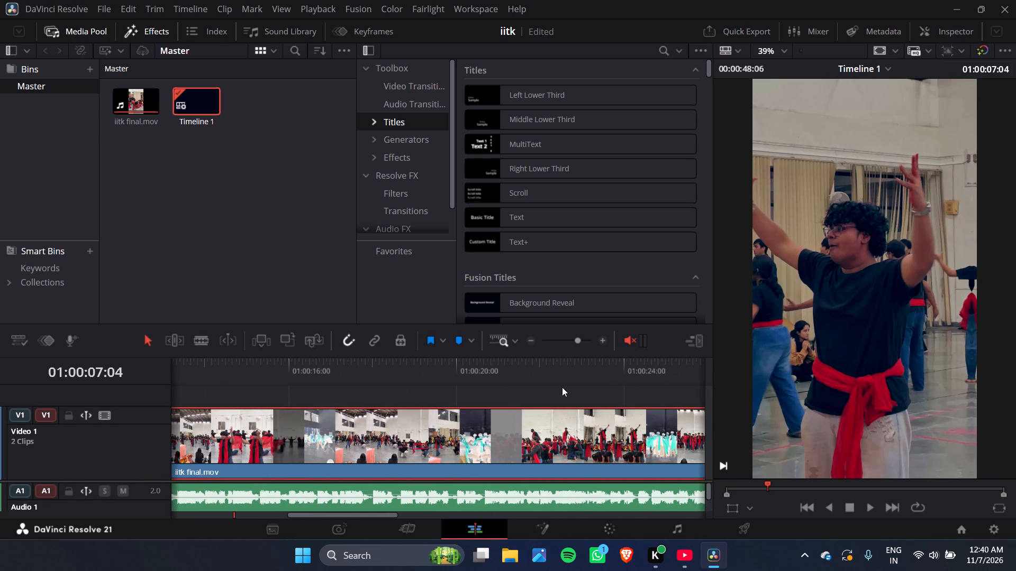
scroll(562, 387, left, 1)
click(606, 363)
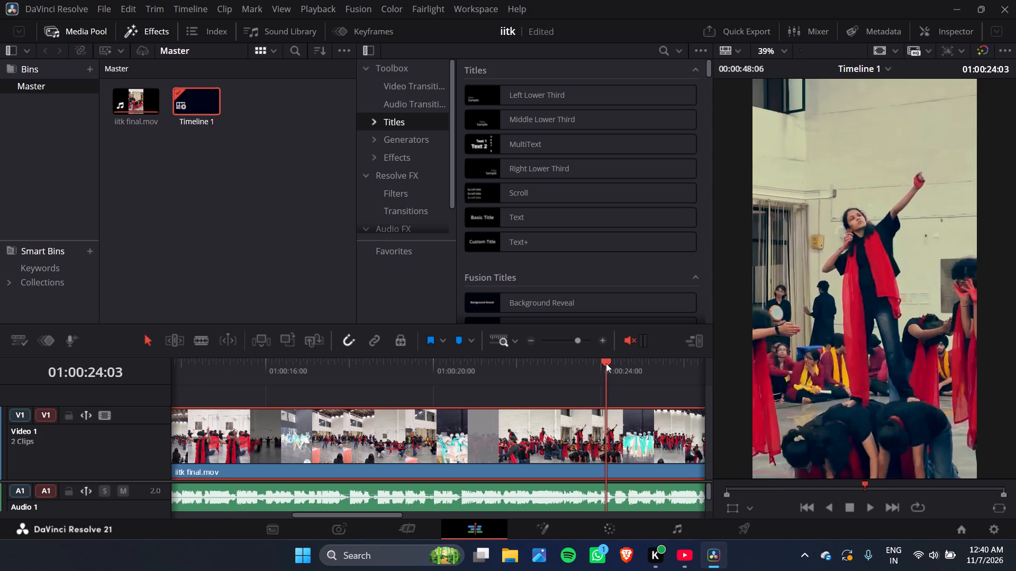
click(614, 363)
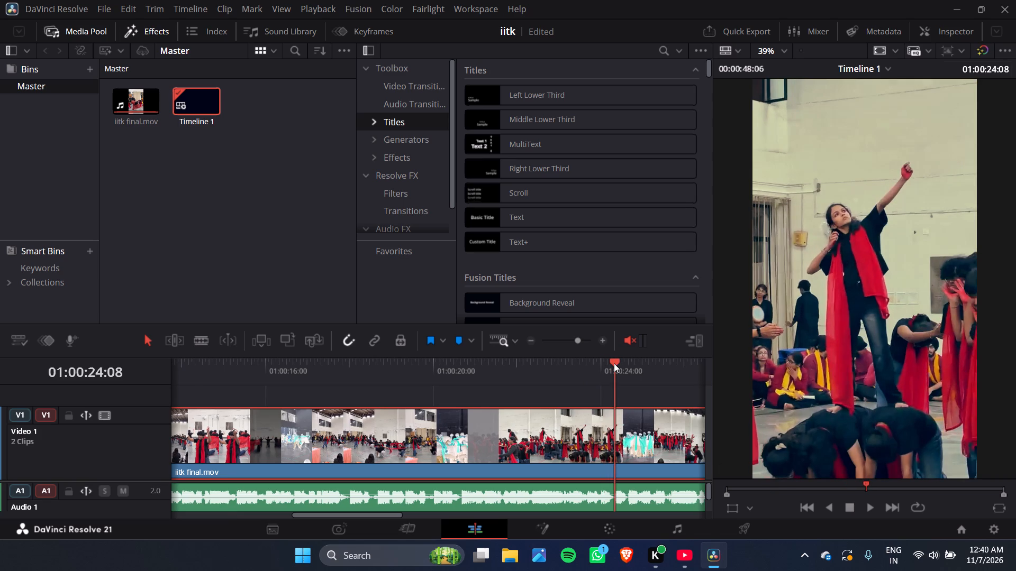
click(625, 364)
click(648, 363)
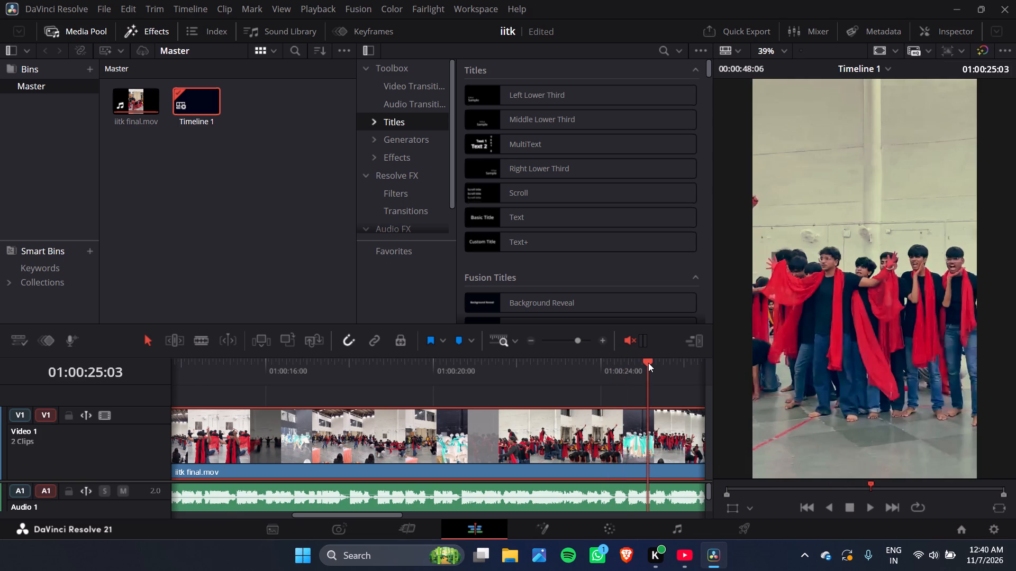
scroll(648, 363, left, 1)
click(613, 366)
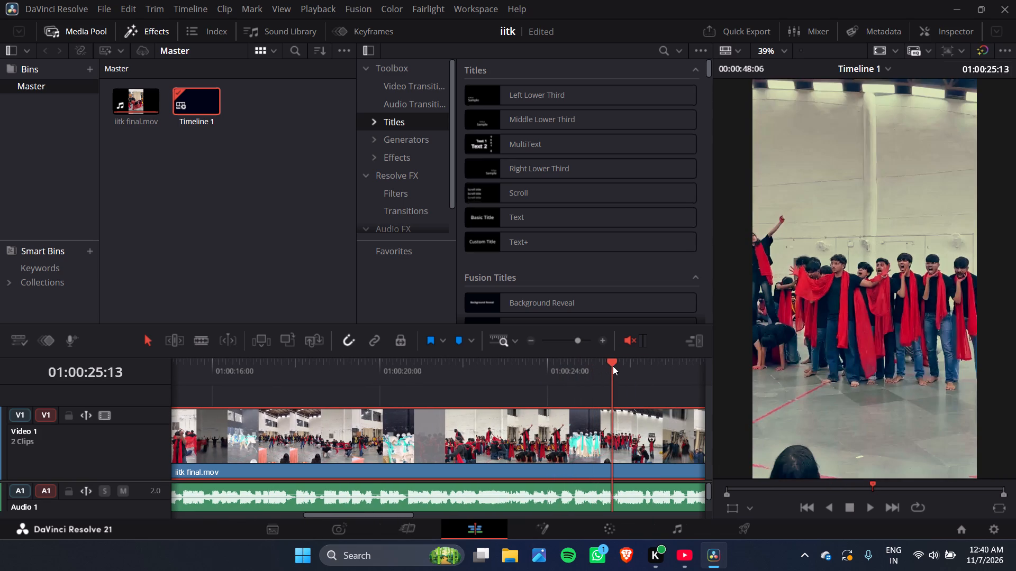
click(622, 366)
click(641, 365)
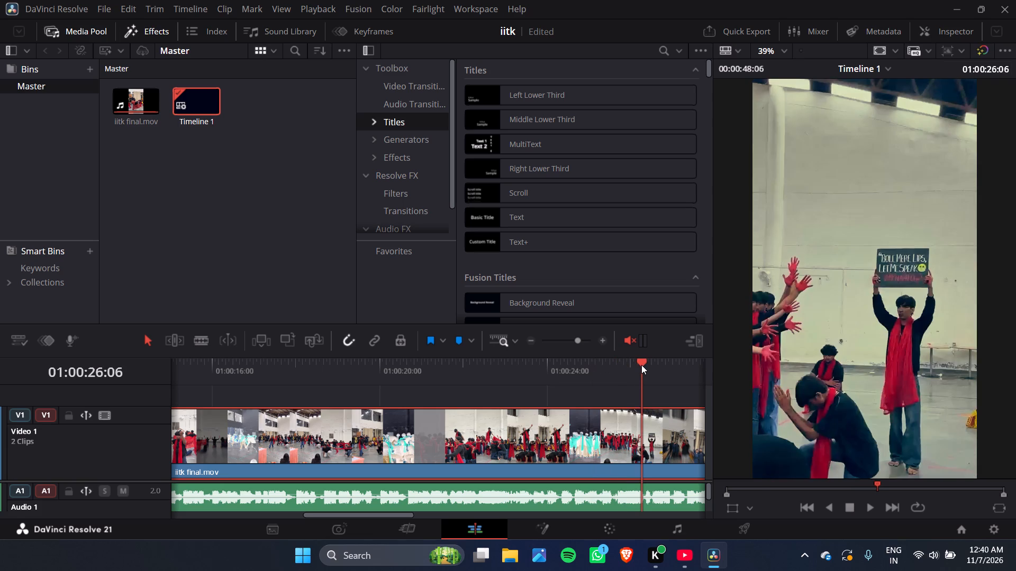
scroll(641, 365, left, 1)
click(634, 358)
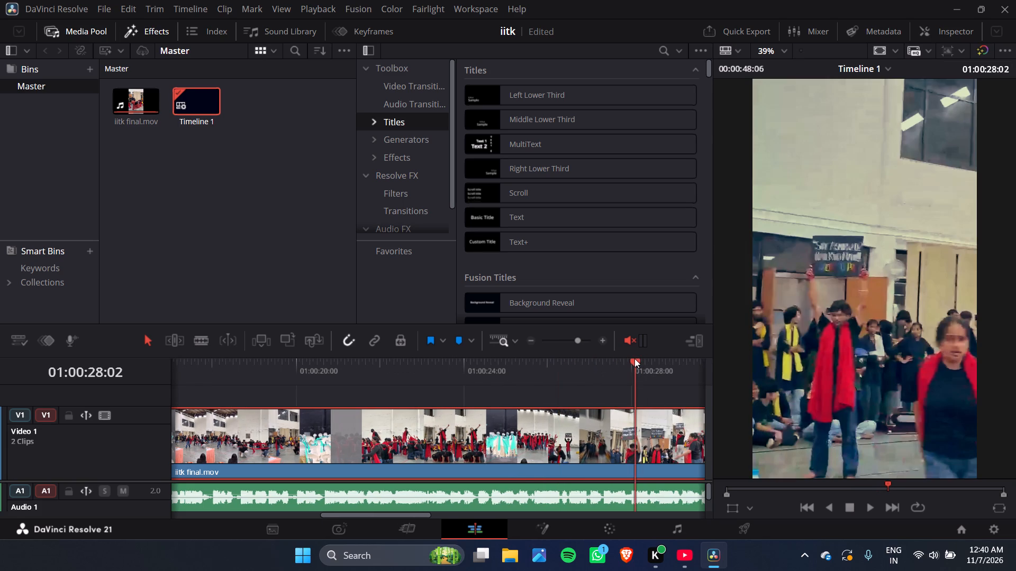
scroll(634, 358, left, 1)
click(630, 361)
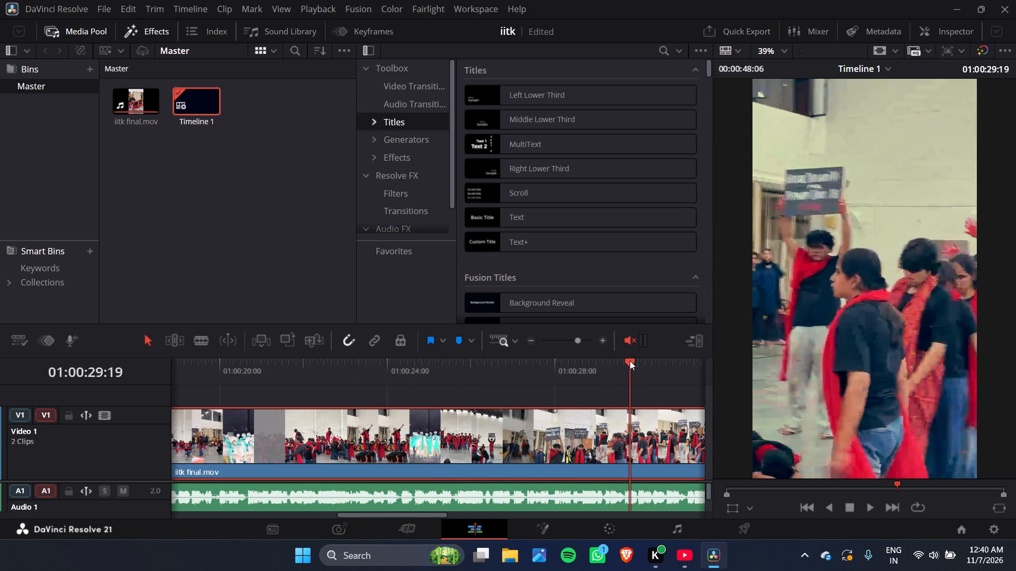
click(691, 372)
scroll(691, 372, left, 1)
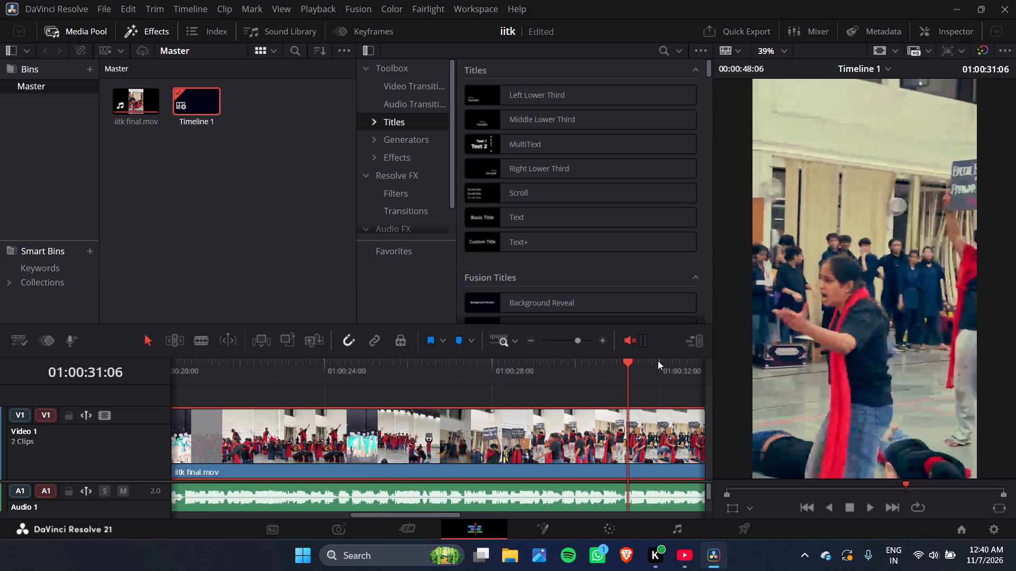
click(658, 359)
scroll(658, 359, left, 1)
click(658, 359)
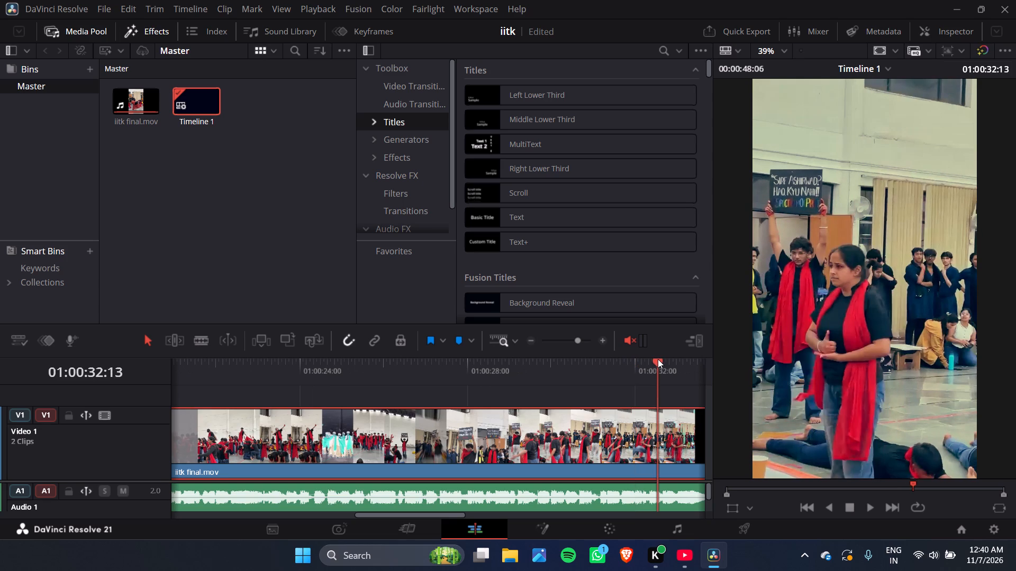
Find the fade to black near 01:00:33 frame by frame and split only the video of iitk final.mov at 01:00:33:07.
click(670, 362)
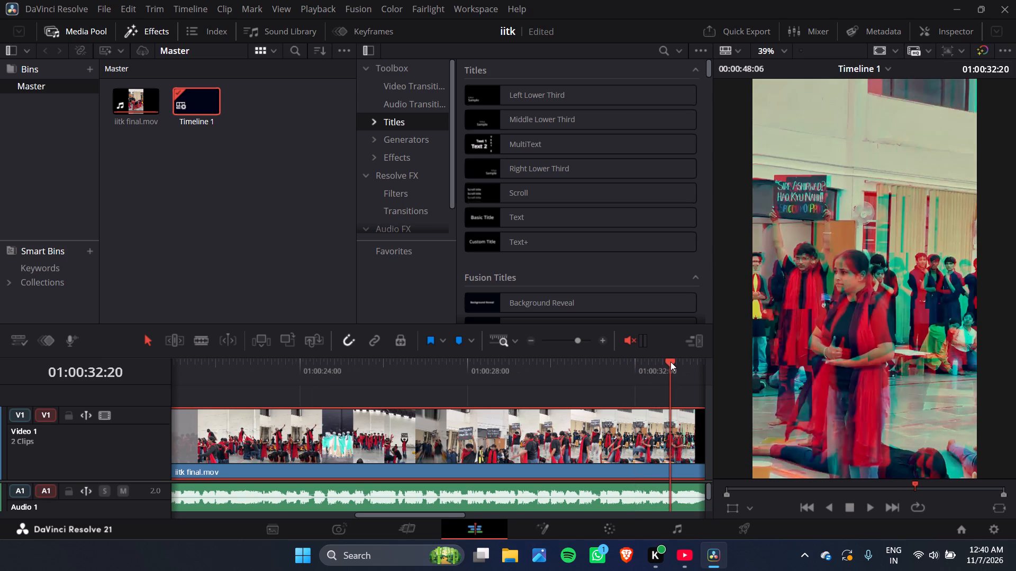
click(675, 362)
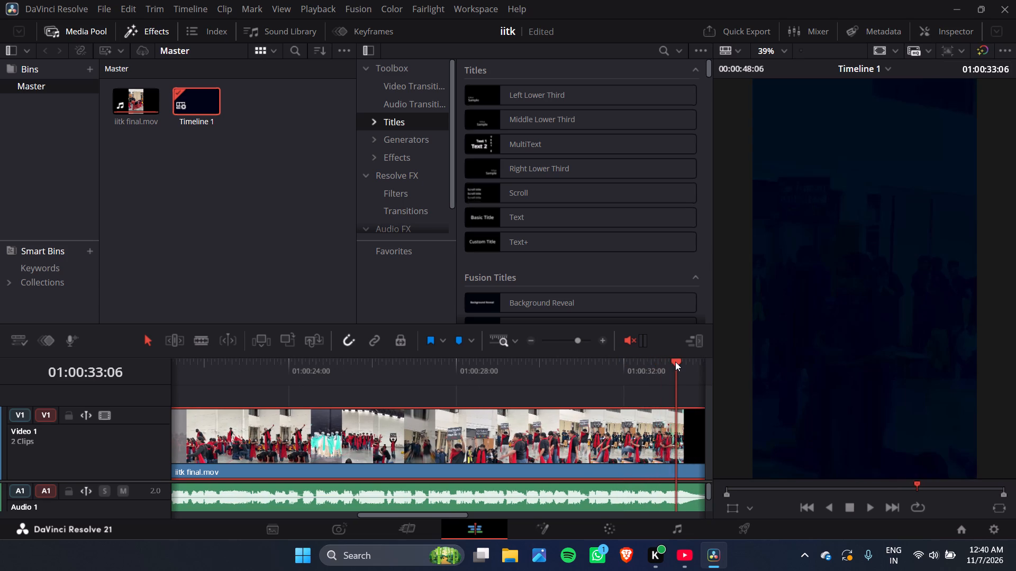
click(667, 362)
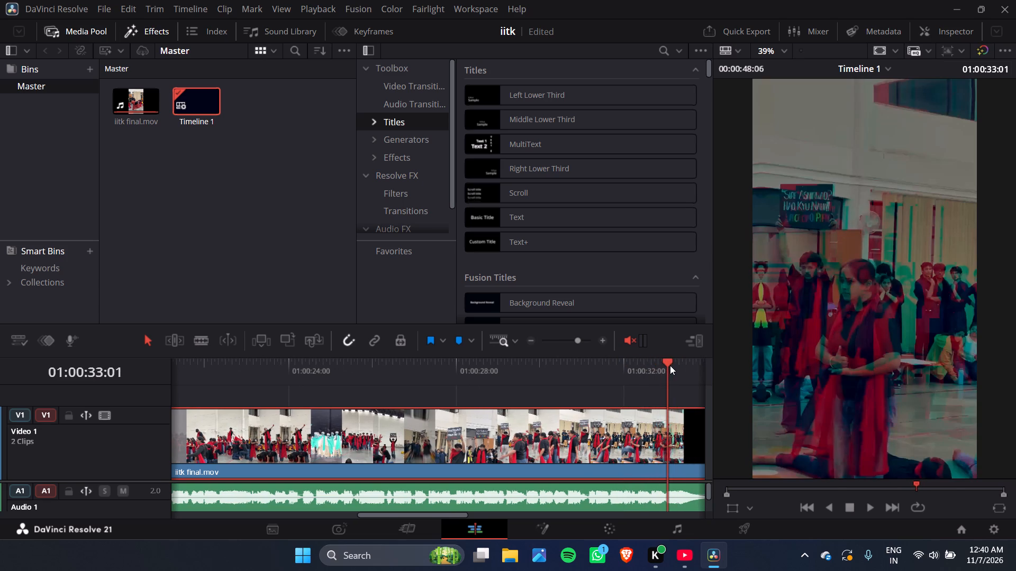
click(671, 366)
key(Right)
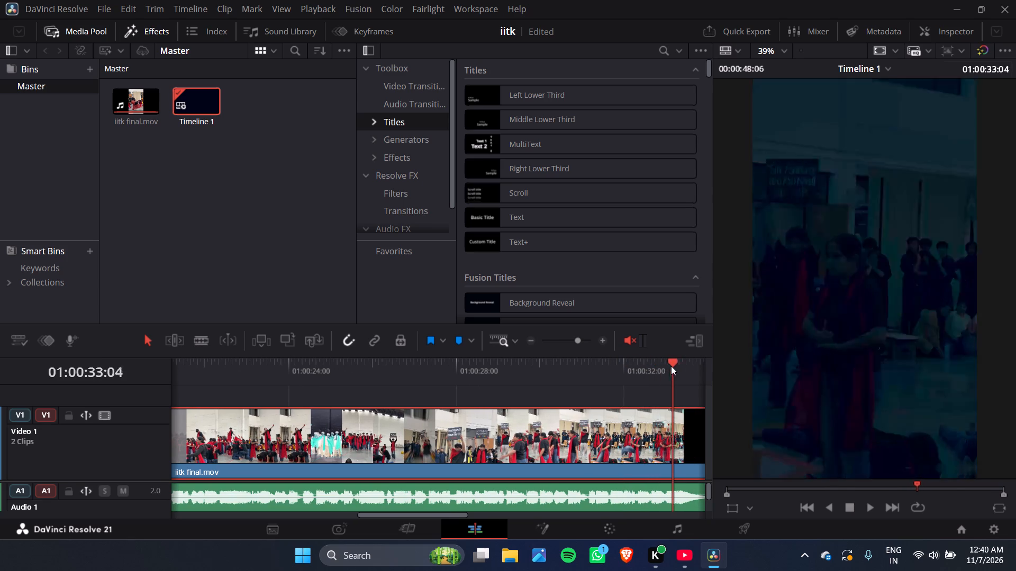
key(Right)
key(Right)
key(Right)
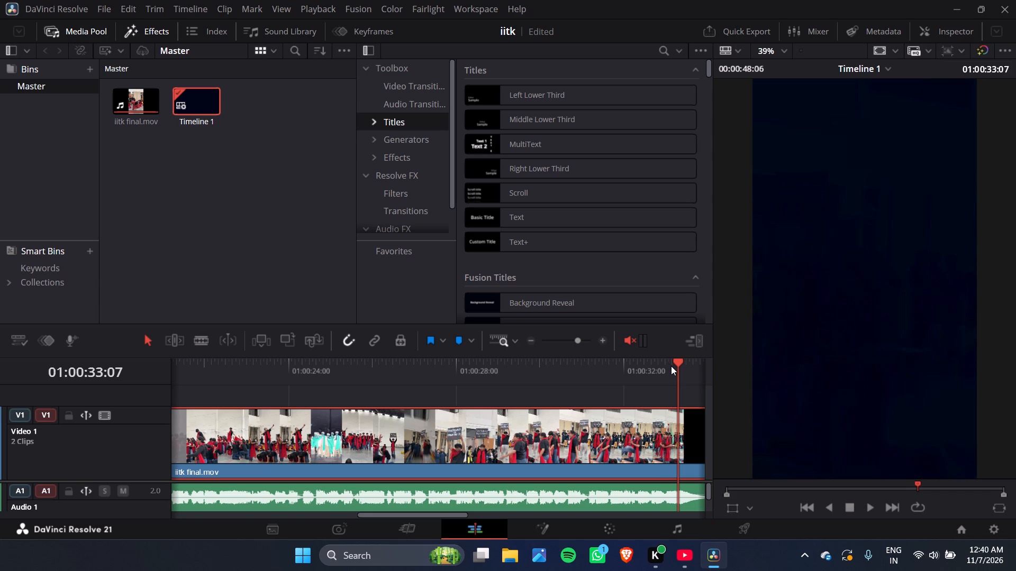
click(668, 436)
key(ctrl+VK_3)
key(ctrl+b)
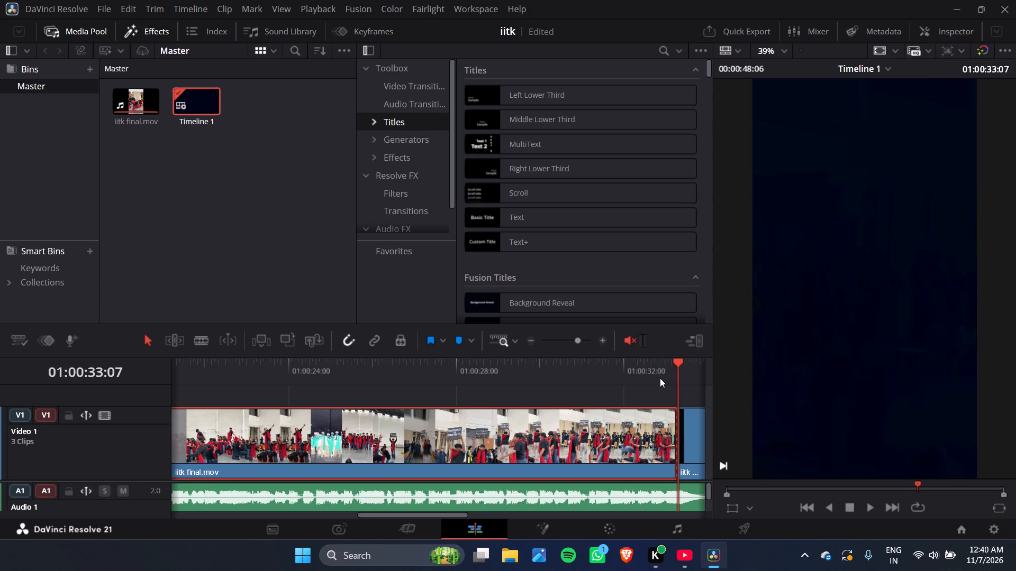
Open the middle video segment on the Color page and park the playhead at 01:00:14:13 on the man with the red scarf.
click(625, 380)
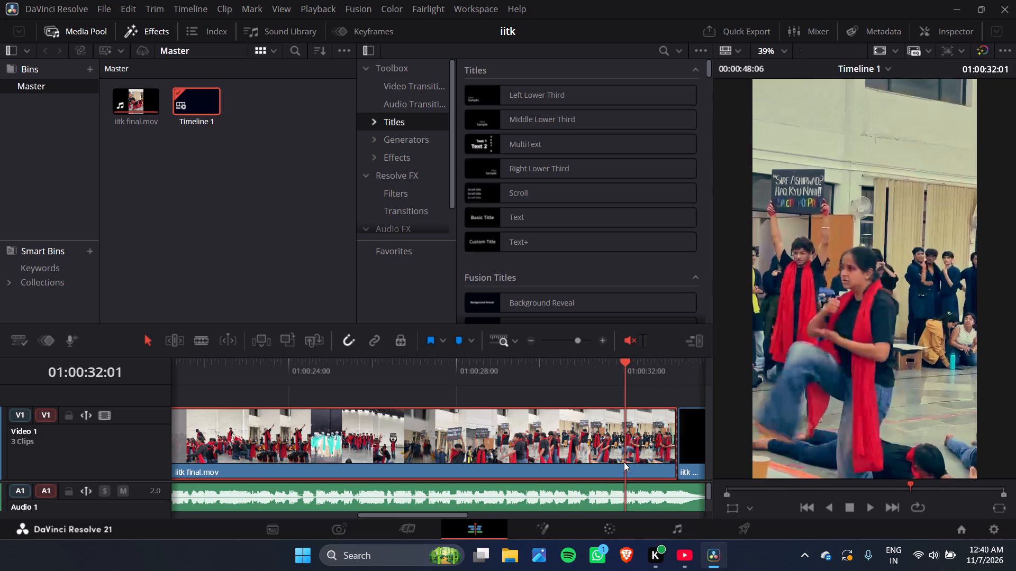
scroll(492, 380, right, 4)
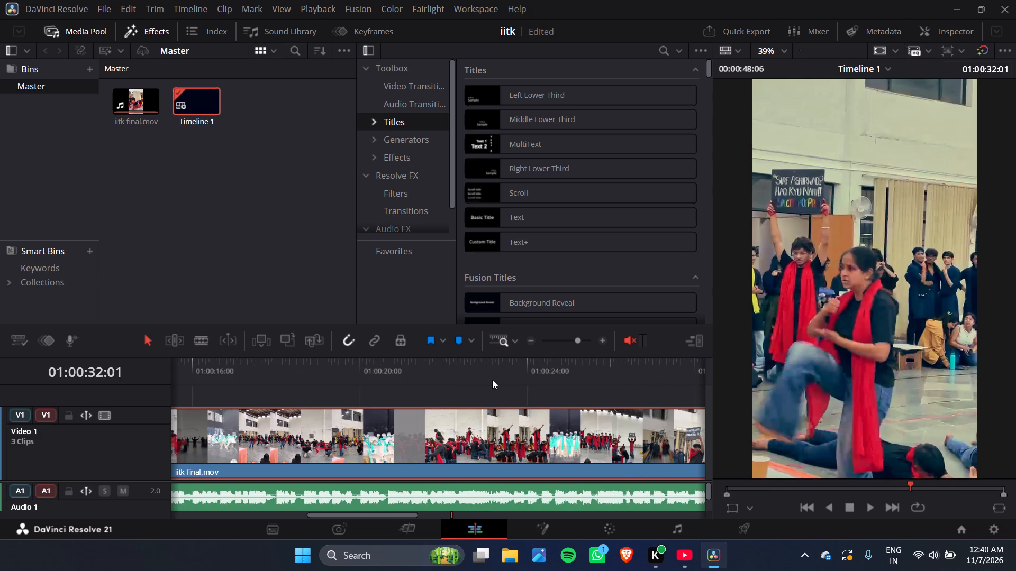
click(249, 367)
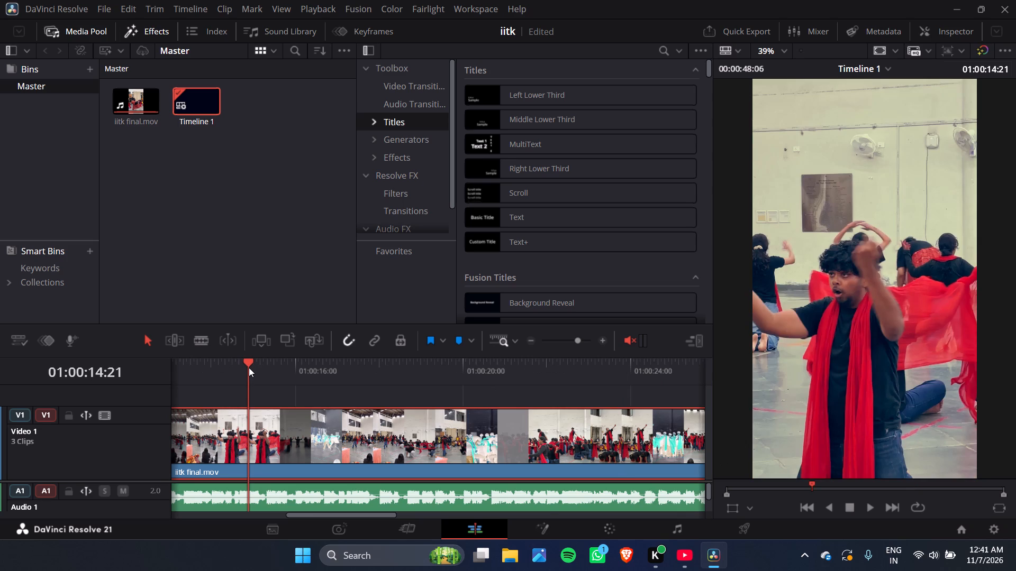
click(623, 531)
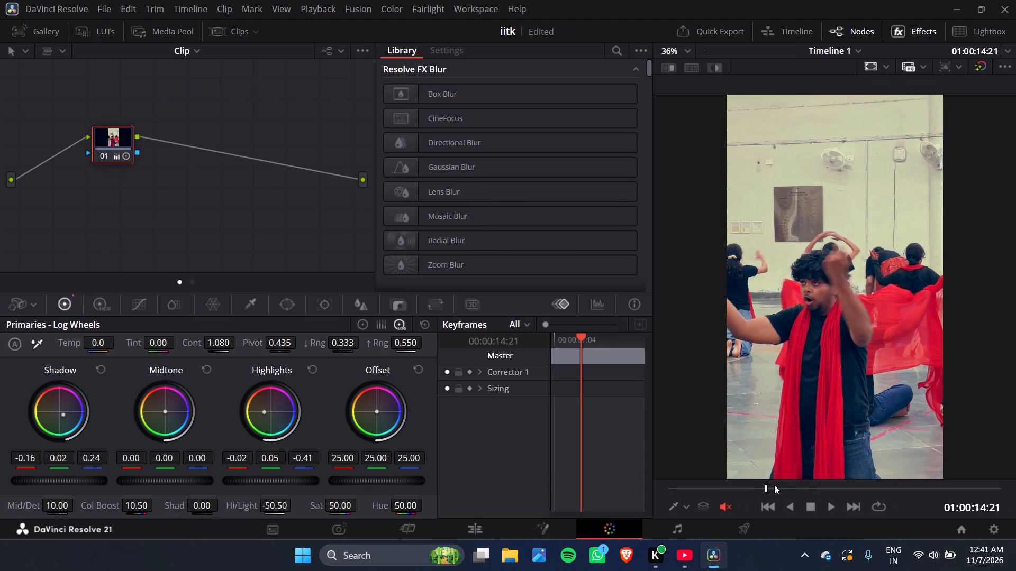
key(Right)
key(Right)
key(Right)
key(Right)
key(Left)
key(Left)
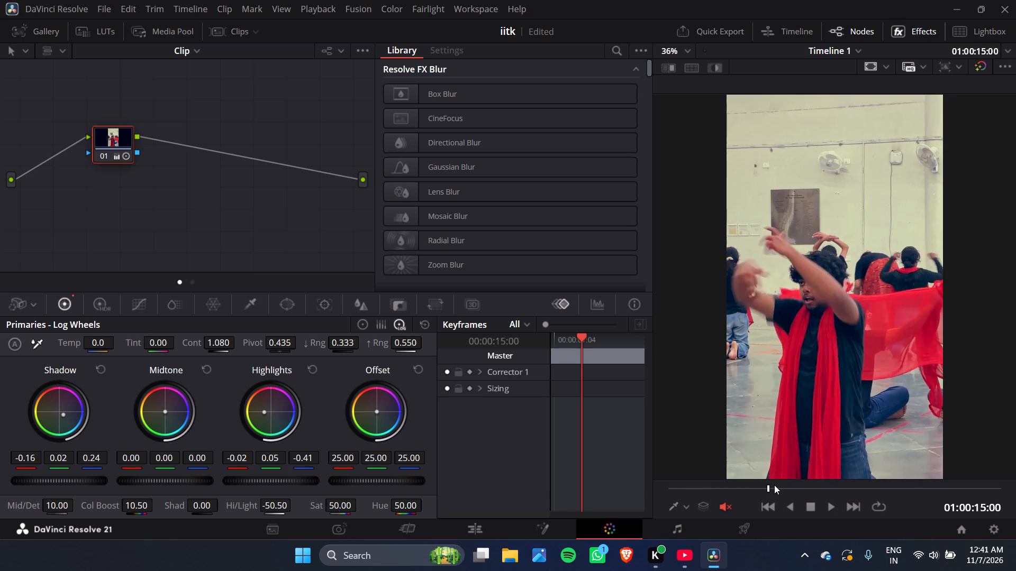
key(Left)
key(Left)
key(Left)
key(Left)
key(Left)
key(Left)
key(Left)
key(Left)
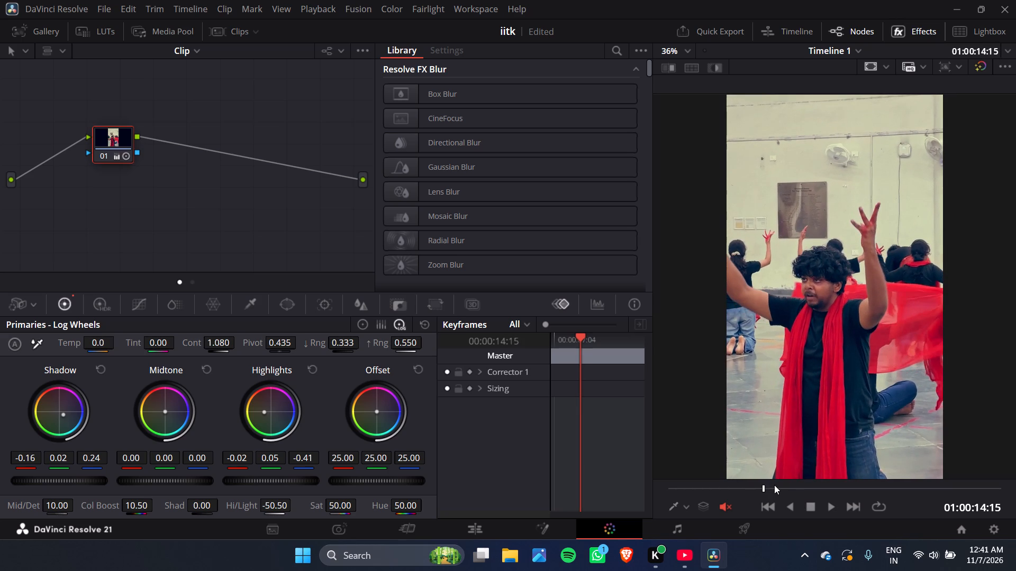
key(Left)
key(Left)
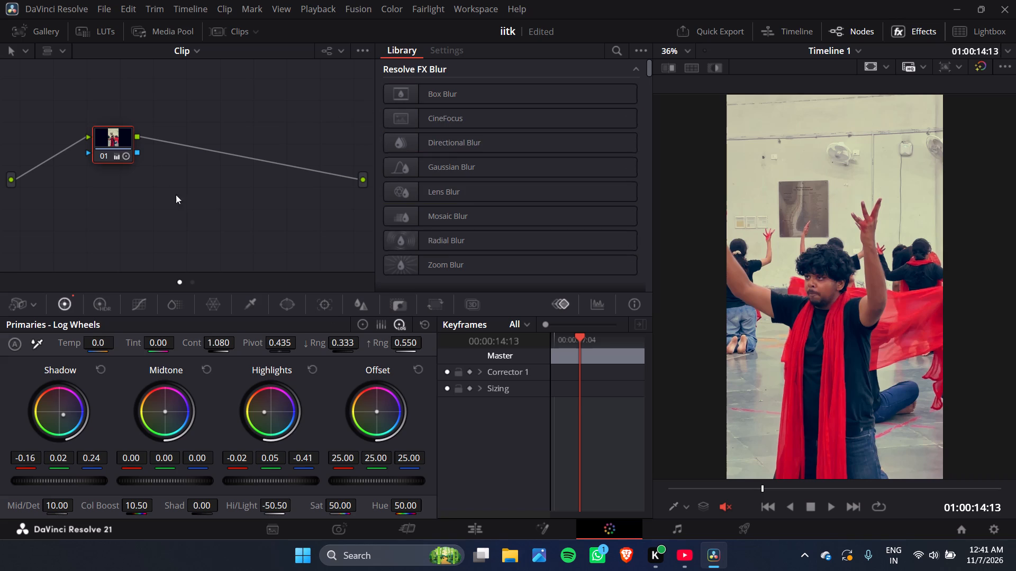
Add a parallel node alongside node 01 in the clip's node graph.
right_click(115, 150)
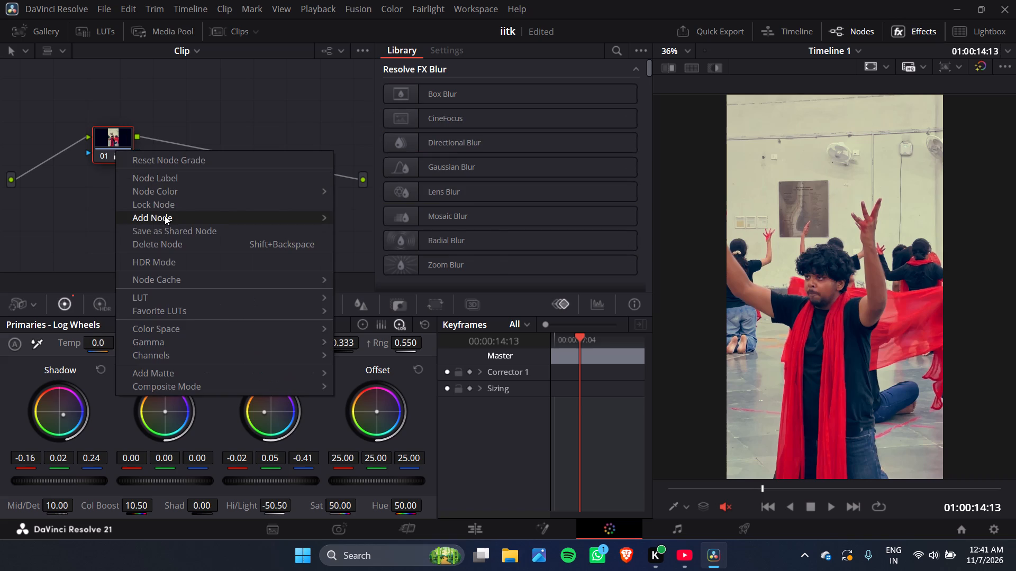
click(384, 248)
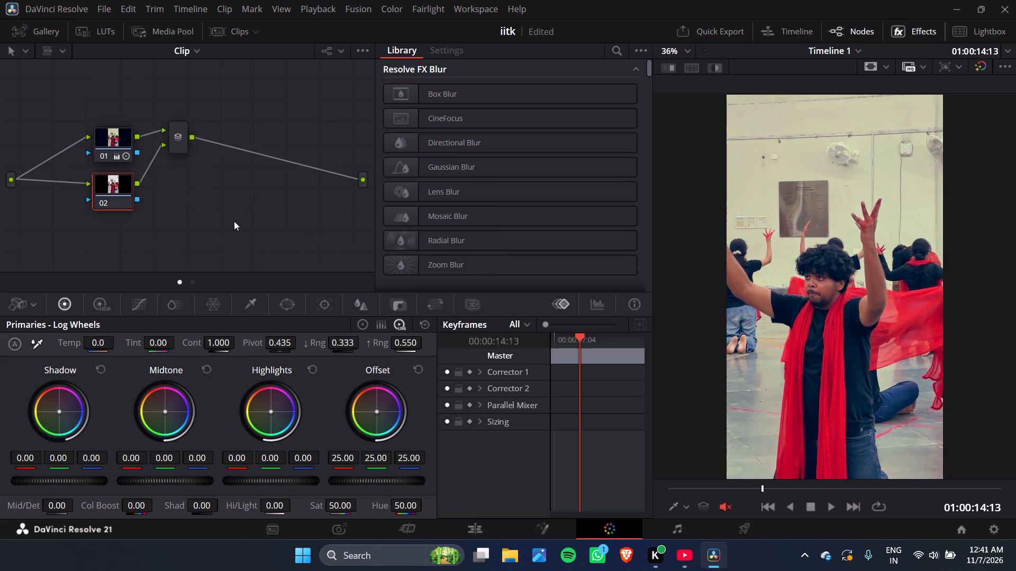
Apply the Resolve FX Film Emulation Vignette effect to node 02.
scroll(508, 171, up, 6)
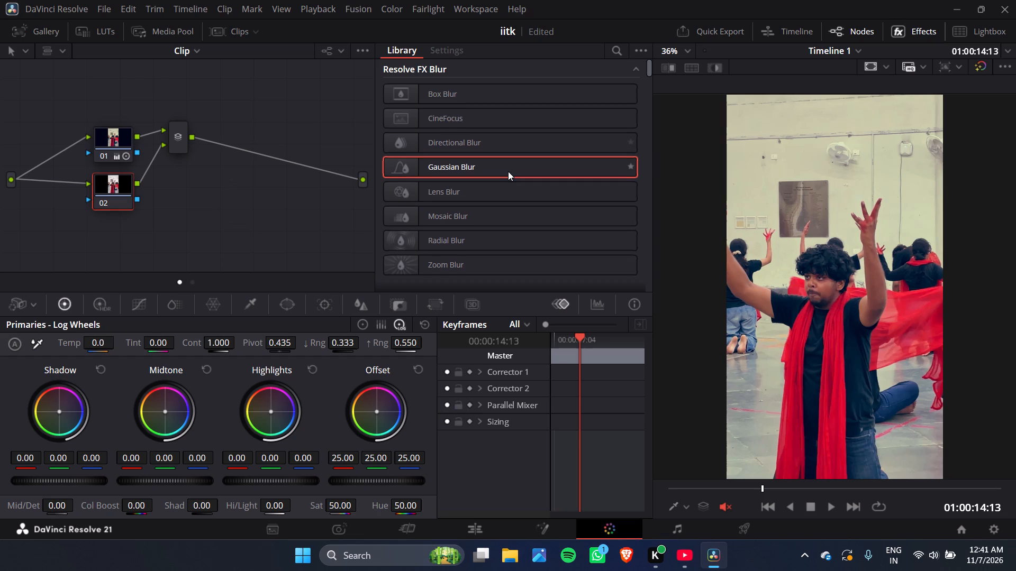
scroll(508, 171, down, 1)
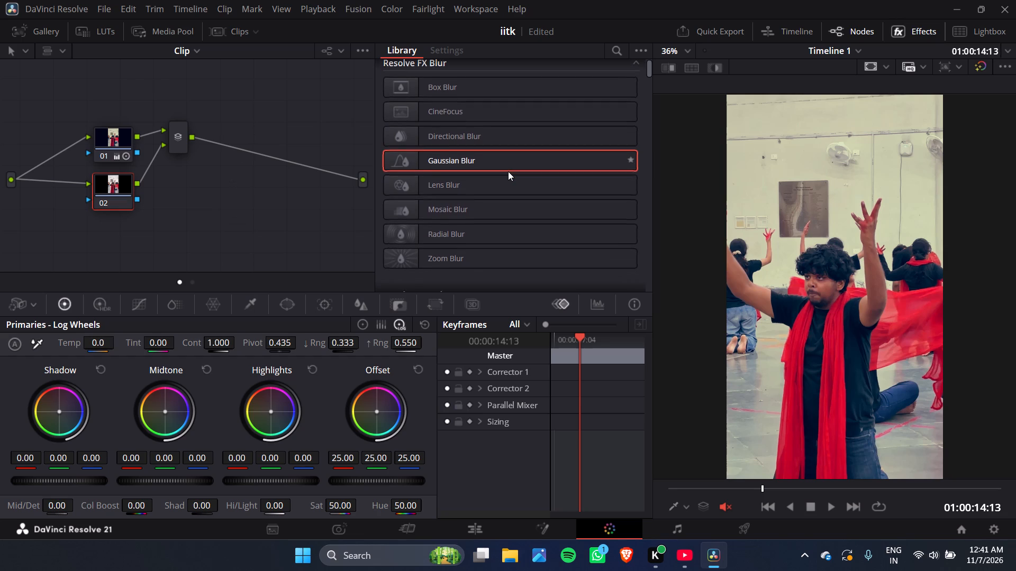
scroll(508, 171, down, 1)
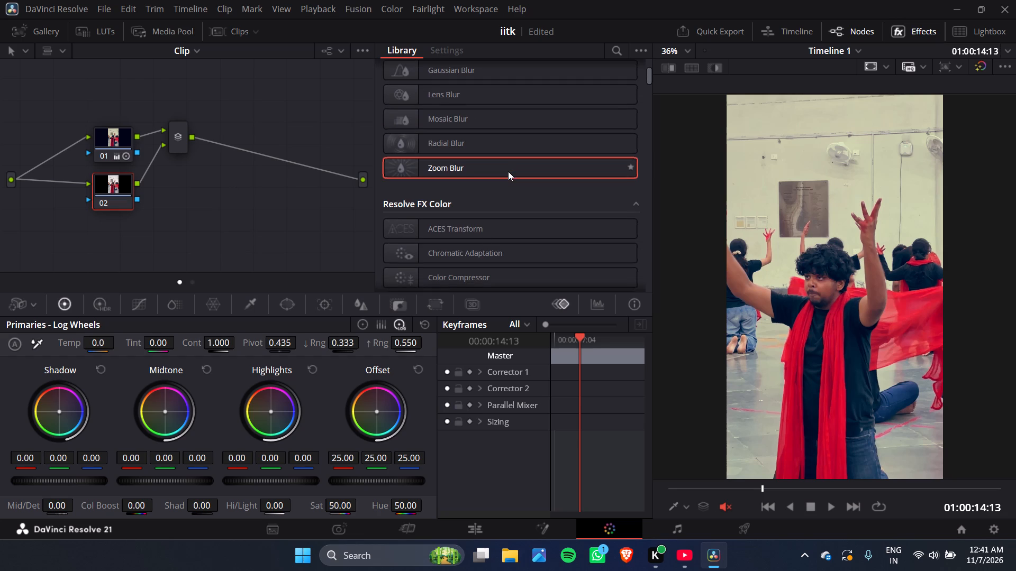
scroll(508, 171, down, 1)
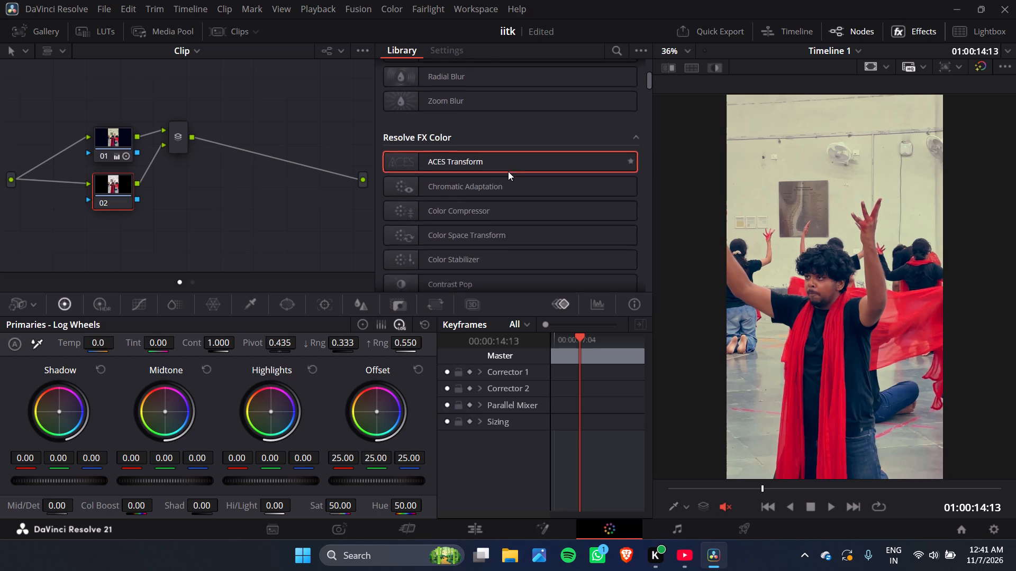
scroll(508, 171, down, 2)
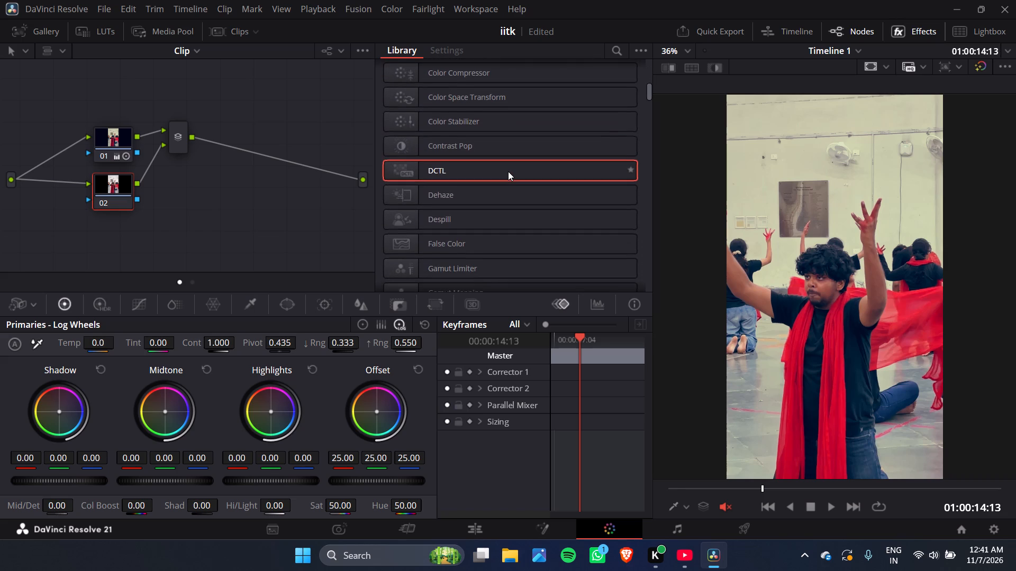
scroll(508, 171, down, 3)
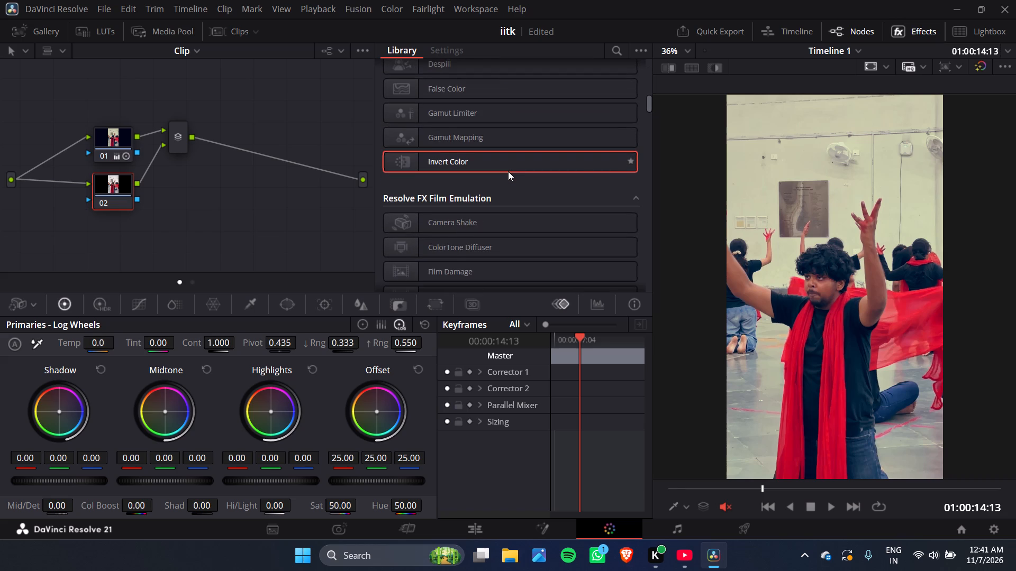
scroll(508, 171, down, 2)
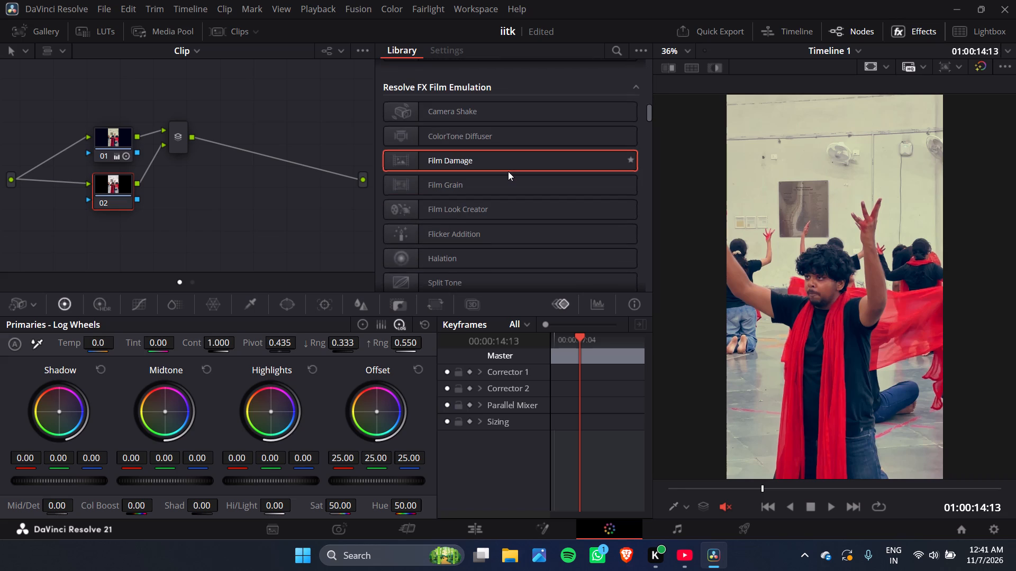
scroll(508, 171, down, 1)
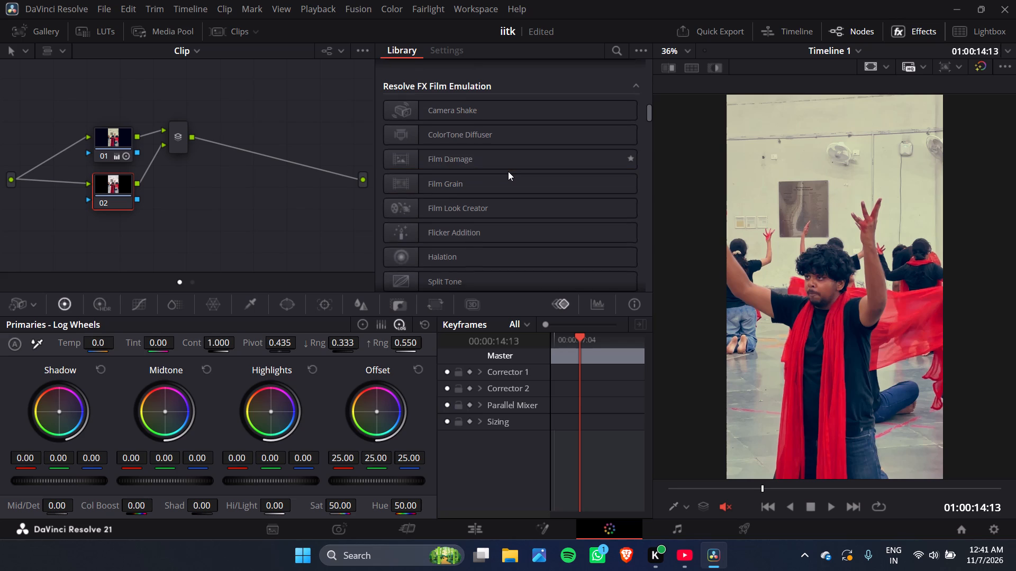
scroll(508, 171, down, 3)
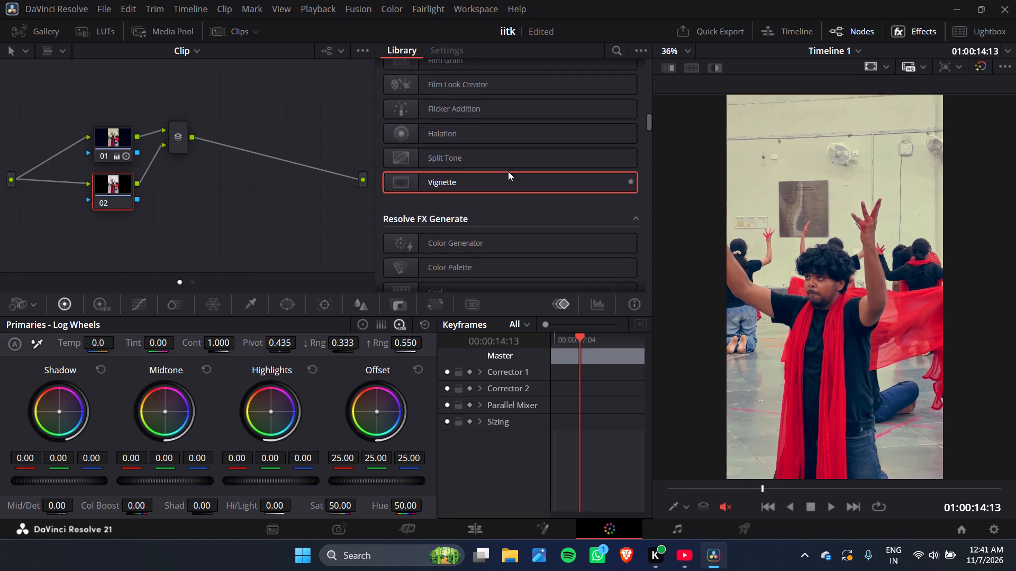
scroll(508, 171, down, 1)
drag(445, 132, 118, 185)
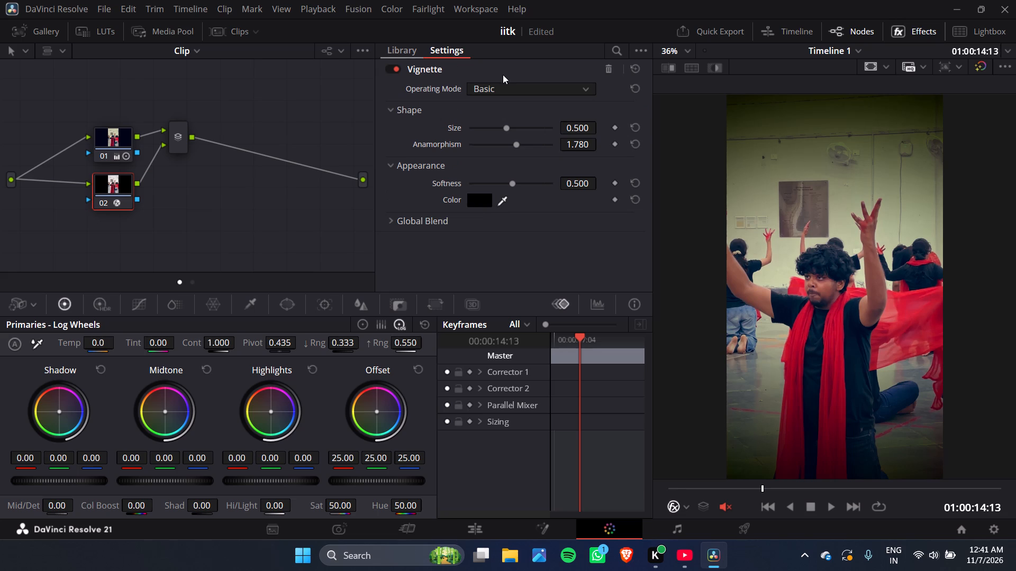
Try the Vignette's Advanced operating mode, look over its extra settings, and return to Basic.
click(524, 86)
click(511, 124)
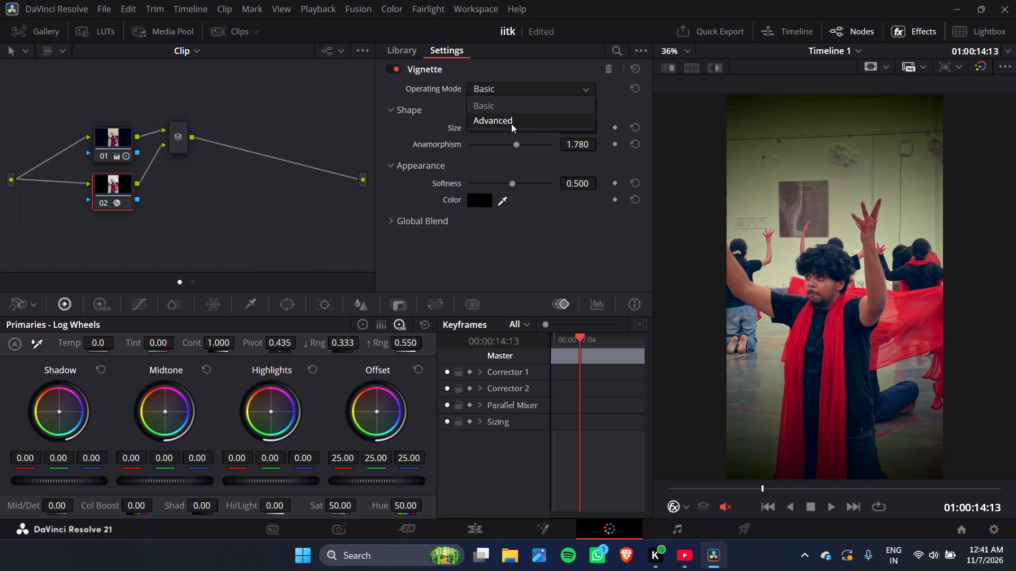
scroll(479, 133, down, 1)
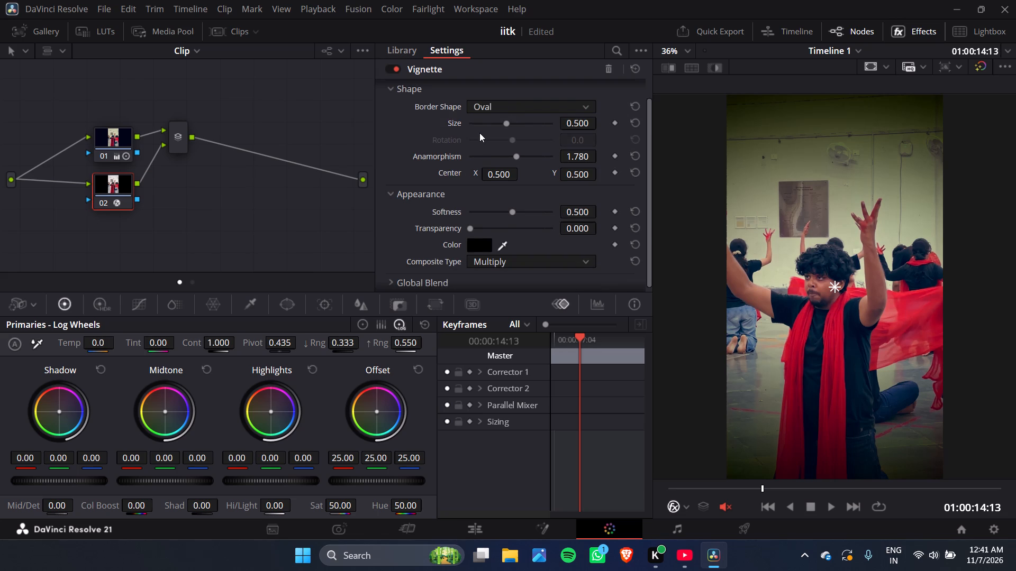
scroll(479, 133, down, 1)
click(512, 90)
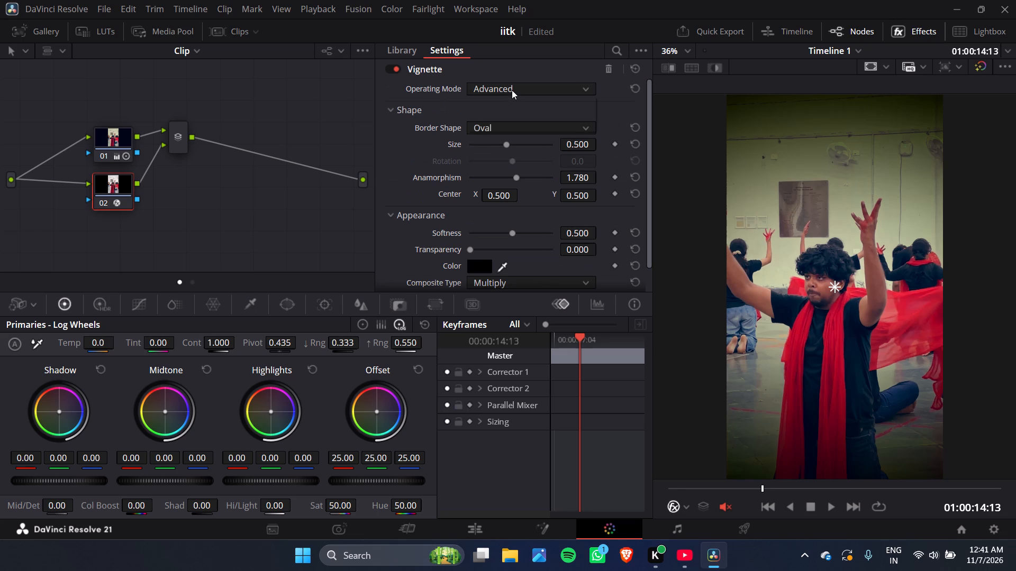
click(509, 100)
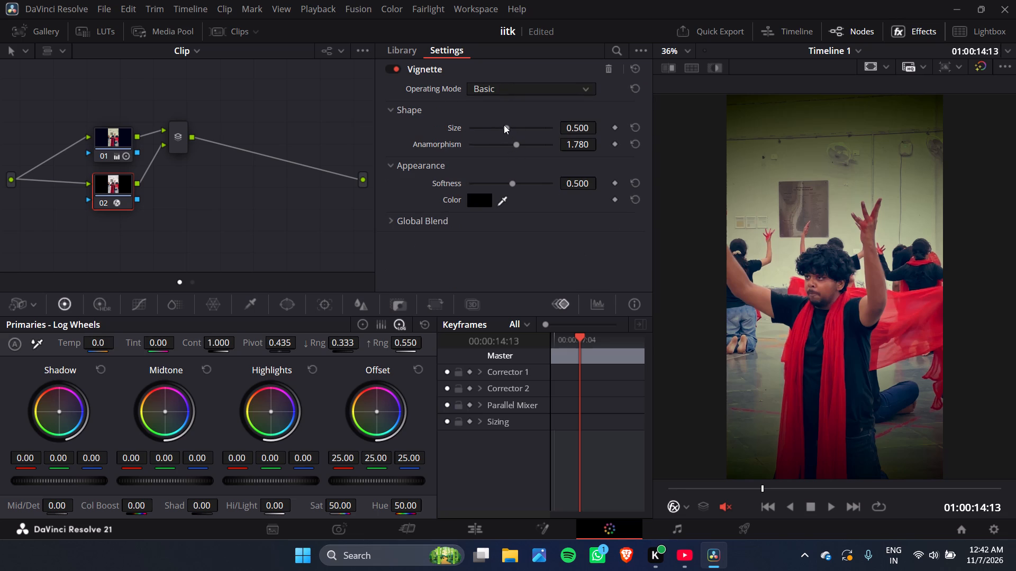
Shape the vignette on node 02 with a size of about 0.810 and an anamorphism of about 1.117.
drag(504, 125, 520, 128)
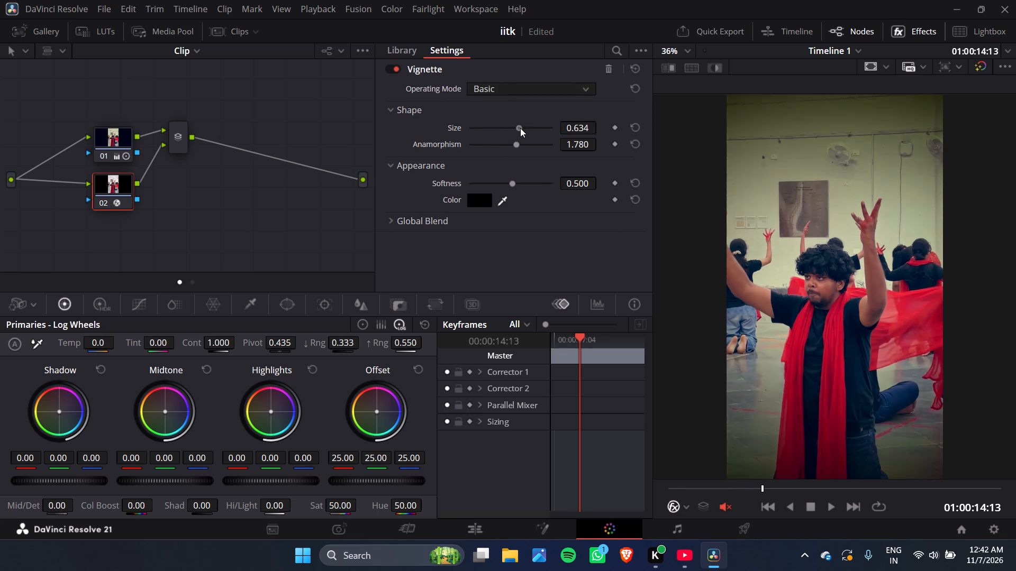
drag(520, 128, 528, 129)
drag(517, 145, 499, 148)
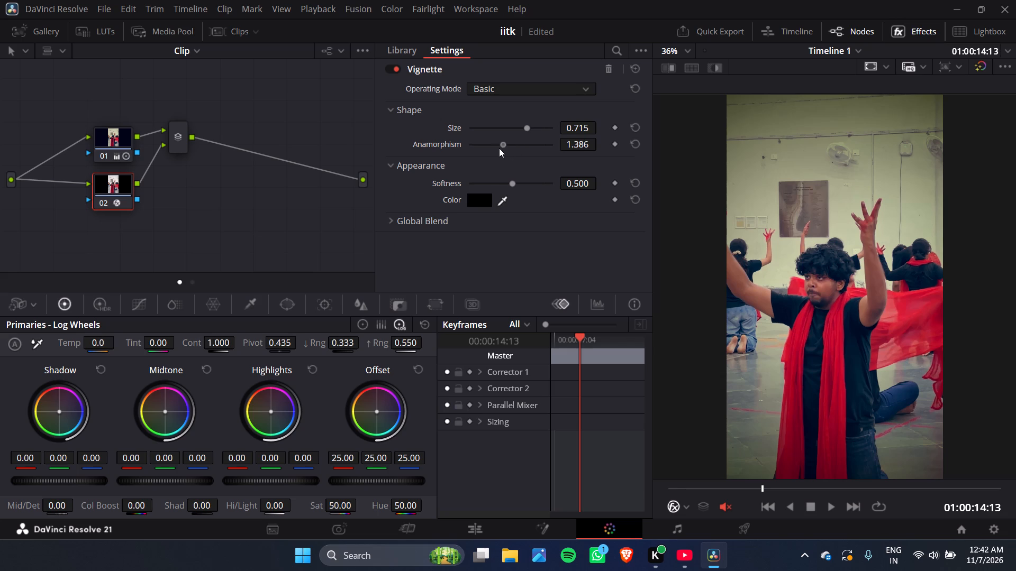
drag(499, 148, 528, 152)
drag(528, 152, 509, 152)
drag(509, 152, 500, 152)
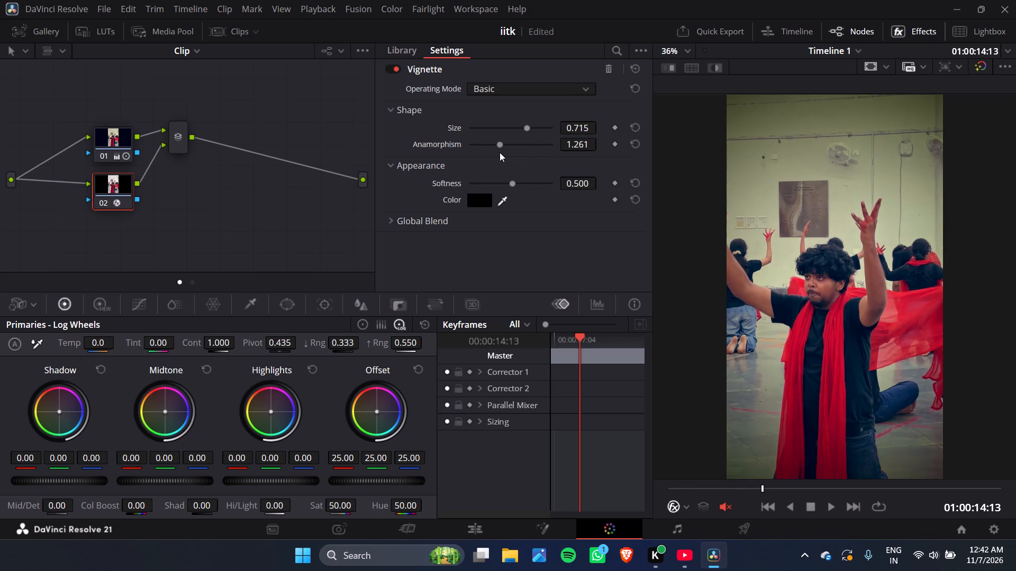
drag(527, 126, 539, 126)
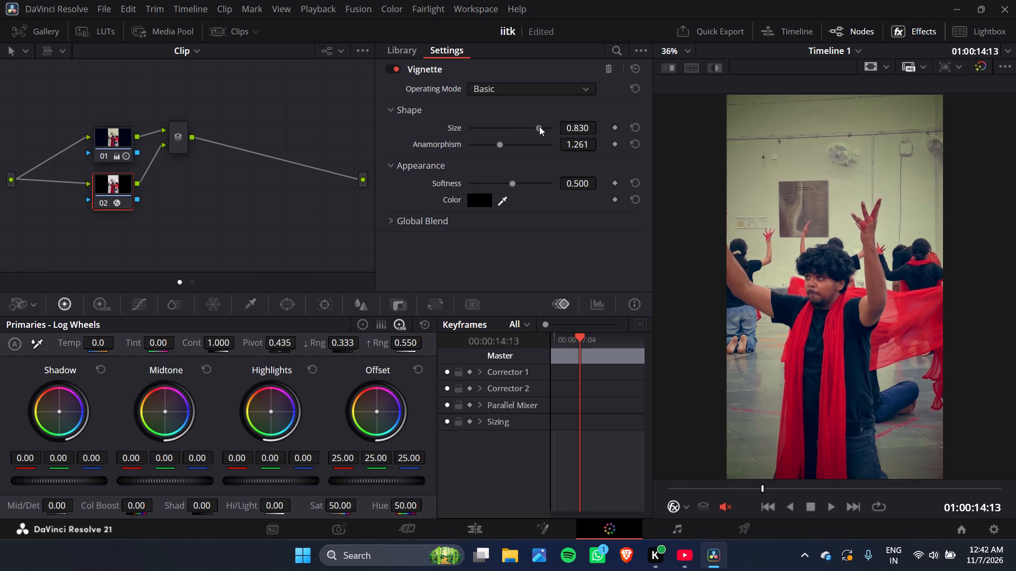
drag(539, 126, 532, 130)
drag(532, 130, 537, 130)
click(514, 142)
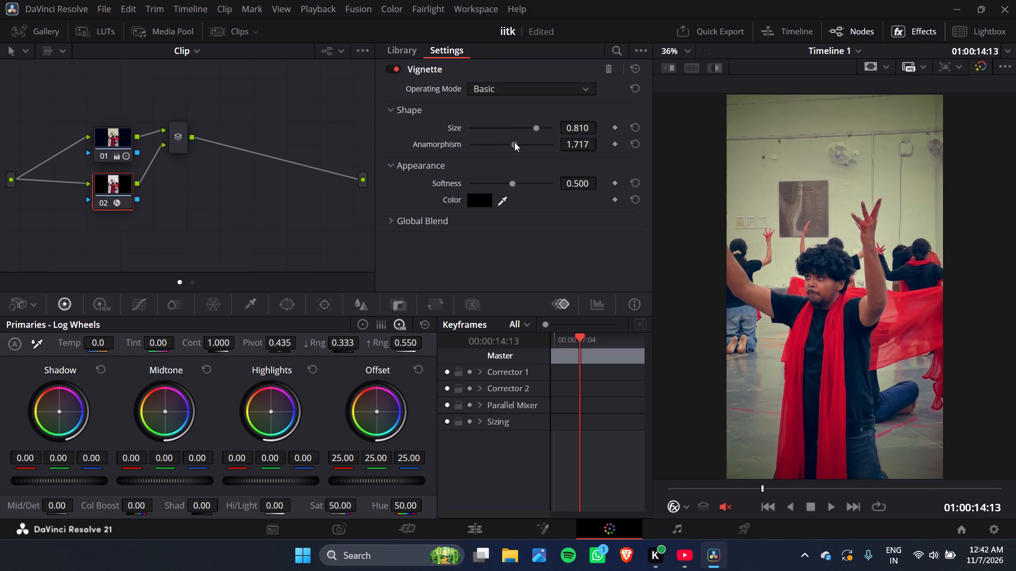
click(495, 142)
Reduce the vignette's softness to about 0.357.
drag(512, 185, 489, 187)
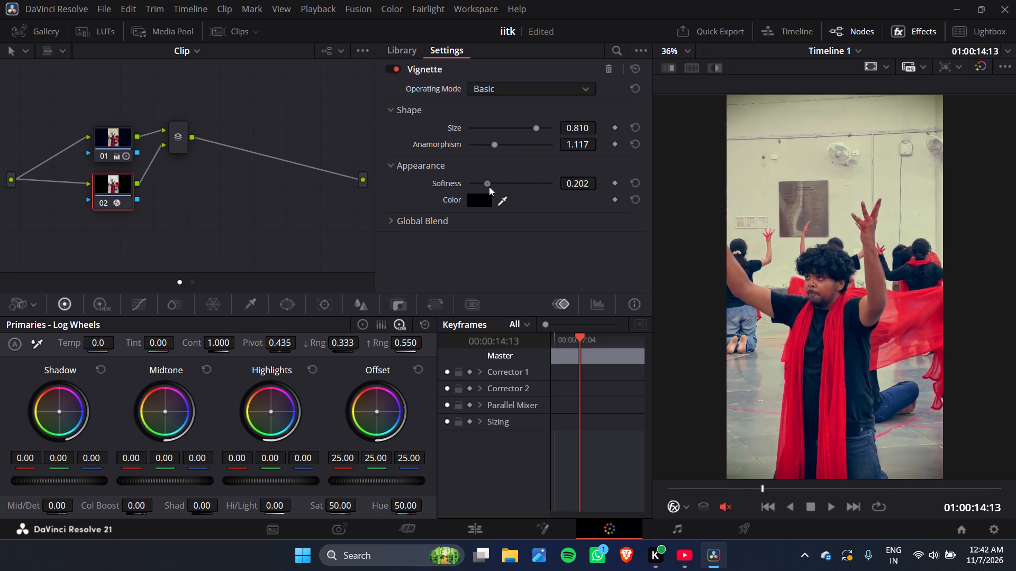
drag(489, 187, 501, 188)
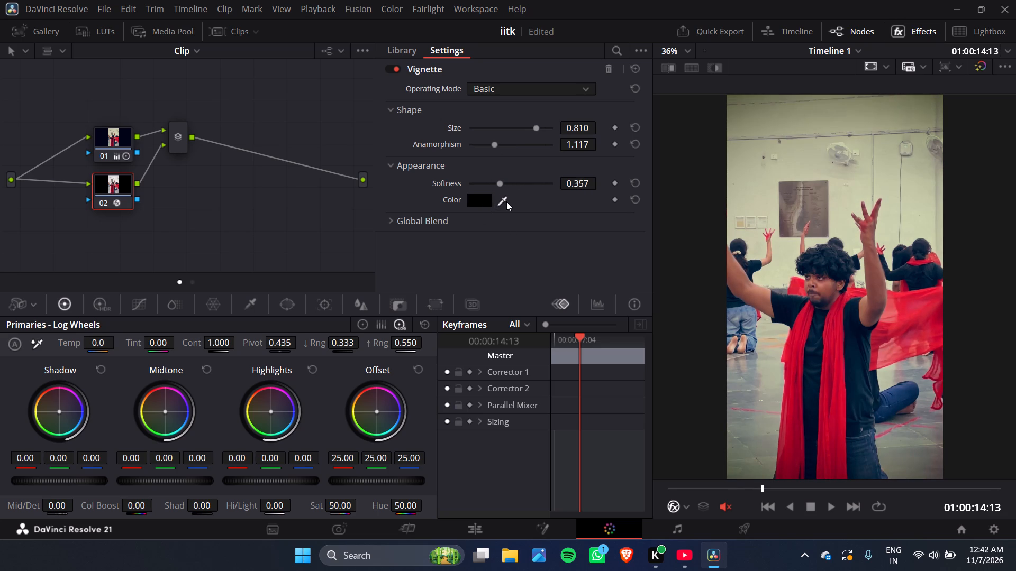
Change the vignette colour to the dark grey #1a1a1a.
click(483, 201)
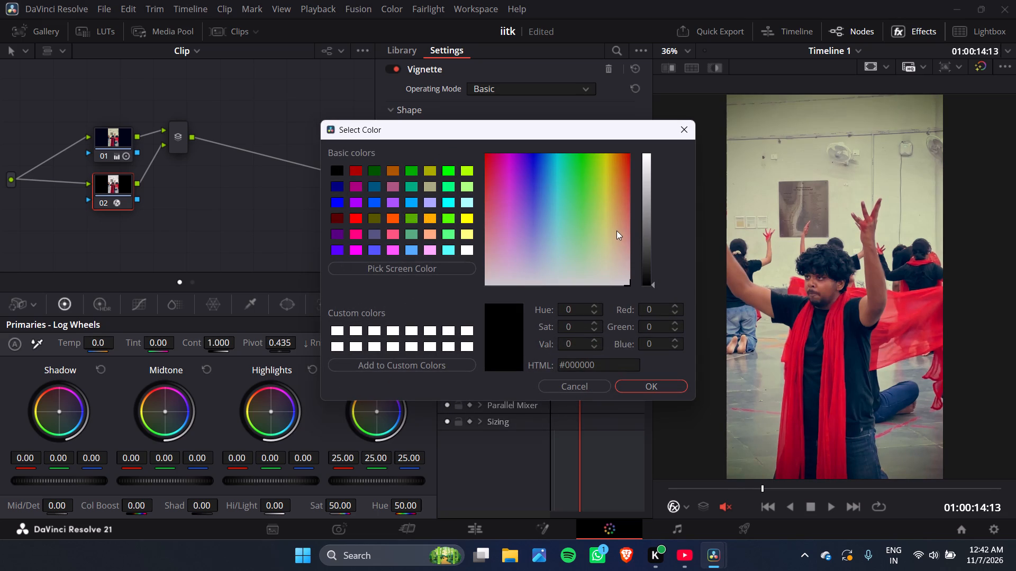
click(648, 267)
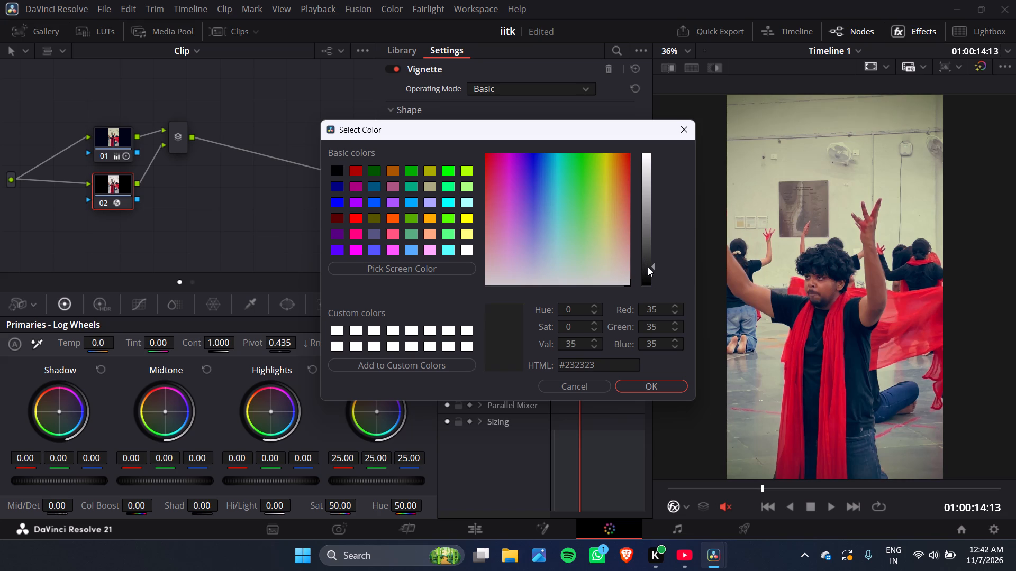
click(648, 272)
click(636, 383)
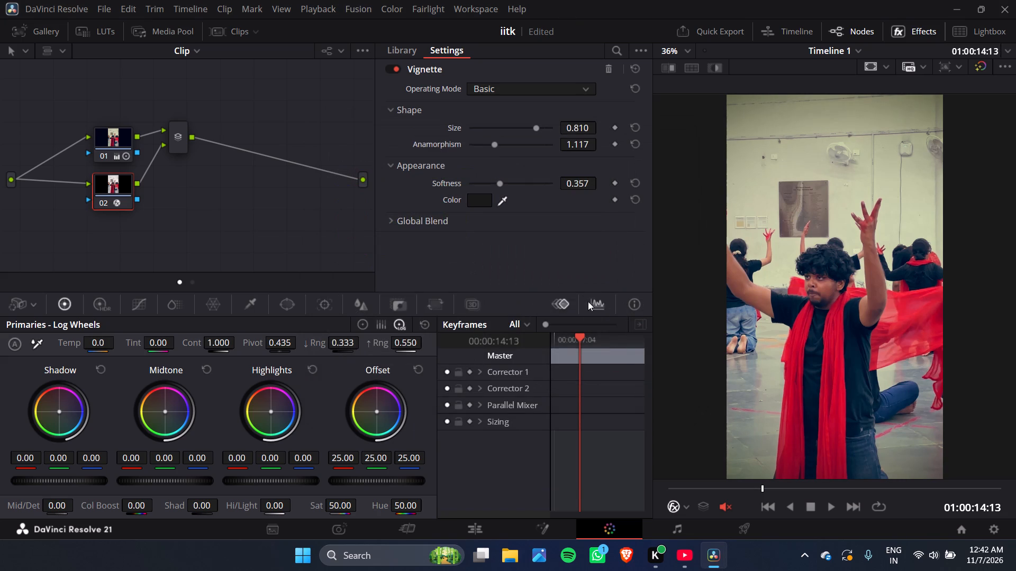
Set the vignette's softness to about 0.442.
click(507, 182)
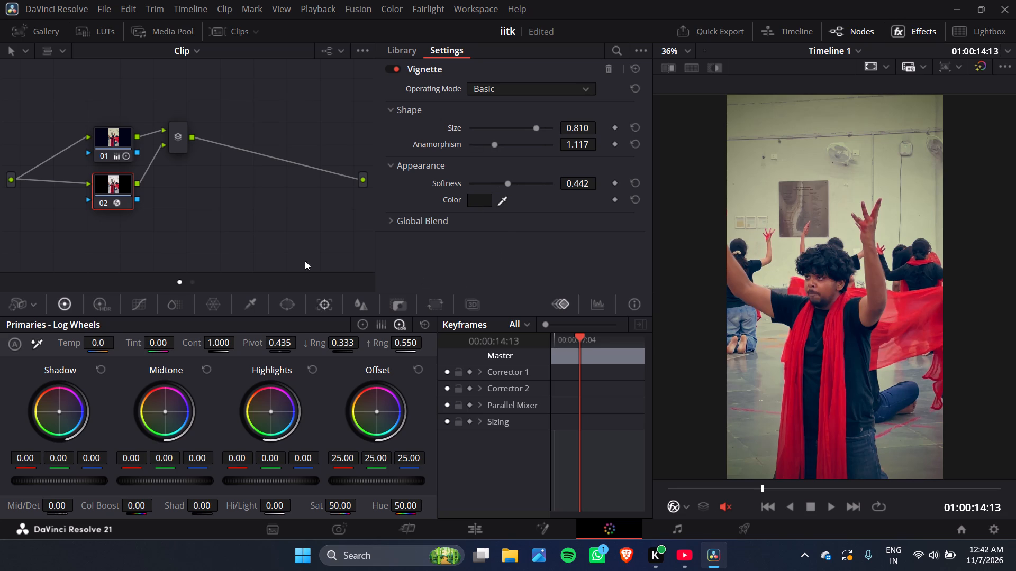
Select node 01, which holds the primary balance and log grade.
click(106, 141)
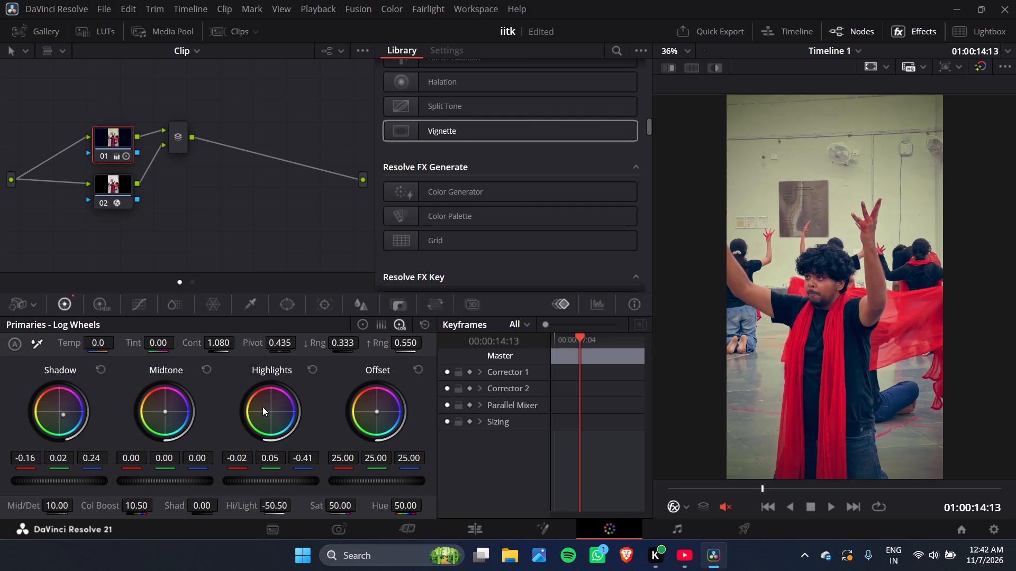
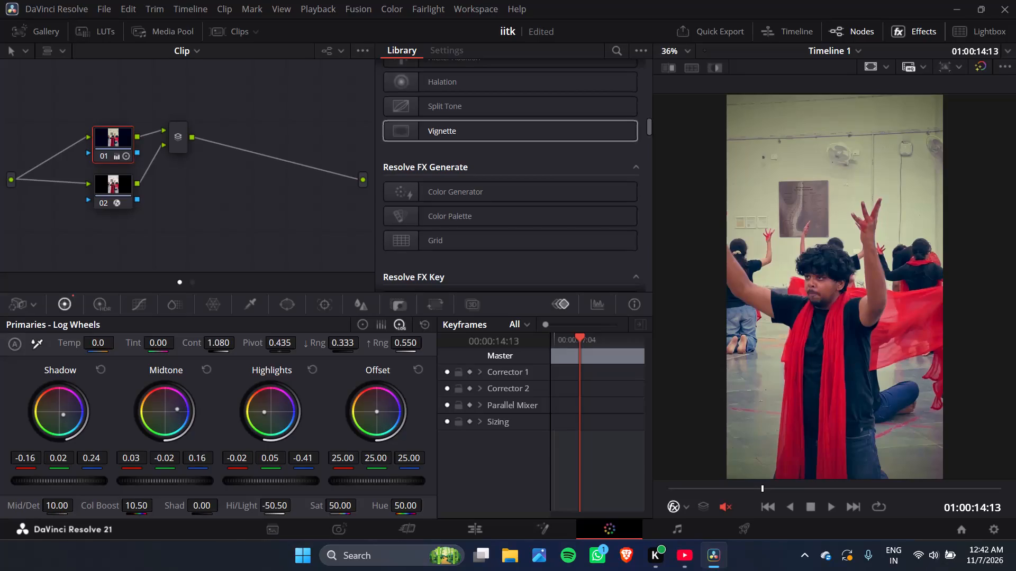
Shift node 01's log midtone balance to about -0.03 red, 0.00 green and 0.07 blue.
drag(170, 412, 166, 418)
drag(166, 418, 168, 423)
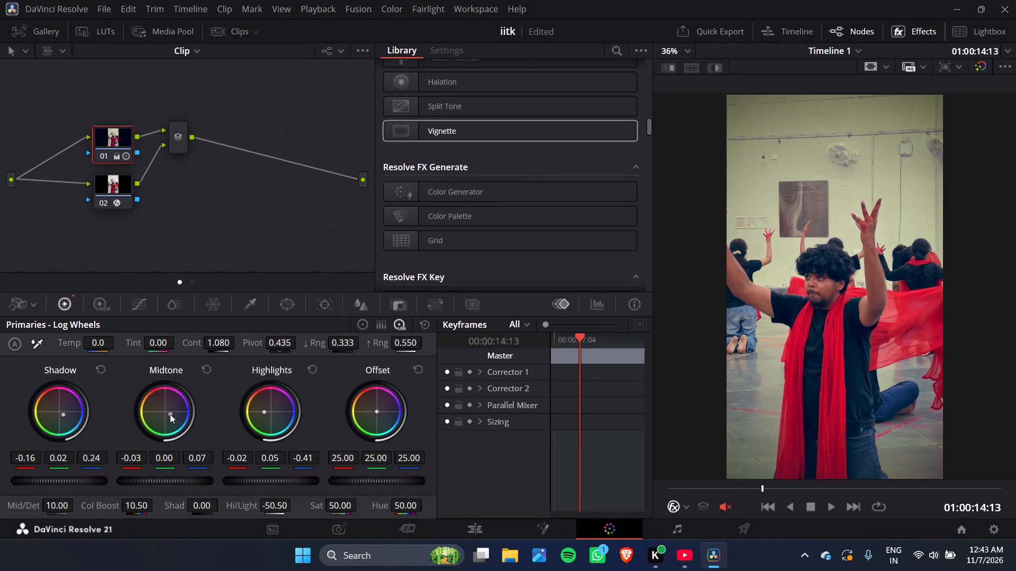
Rebalance node 01's log highlights to about 0.02 red, 0.03 green and -0.33 blue.
drag(262, 410, 309, 414)
drag(309, 414, 341, 420)
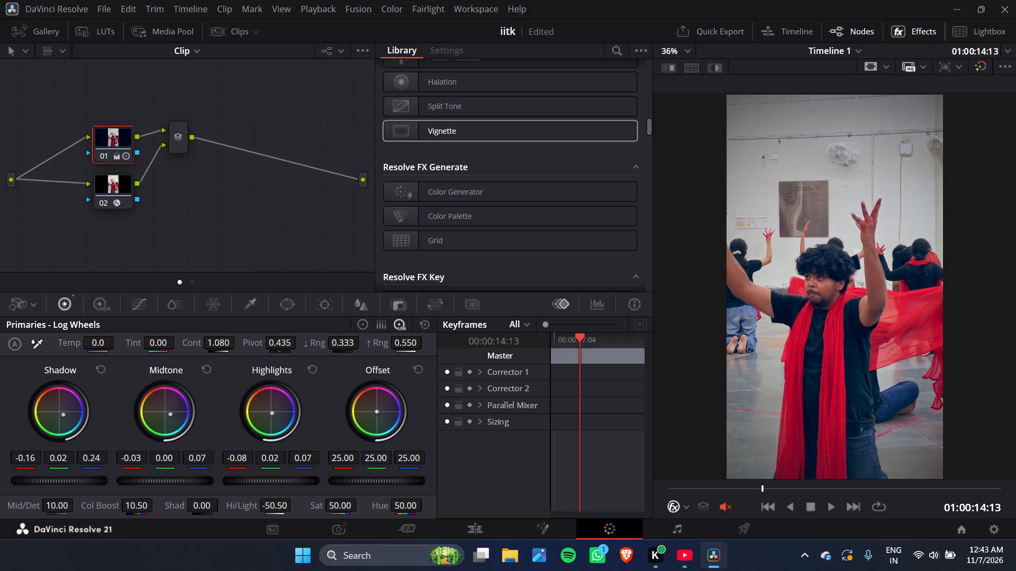
drag(341, 420, 292, 389)
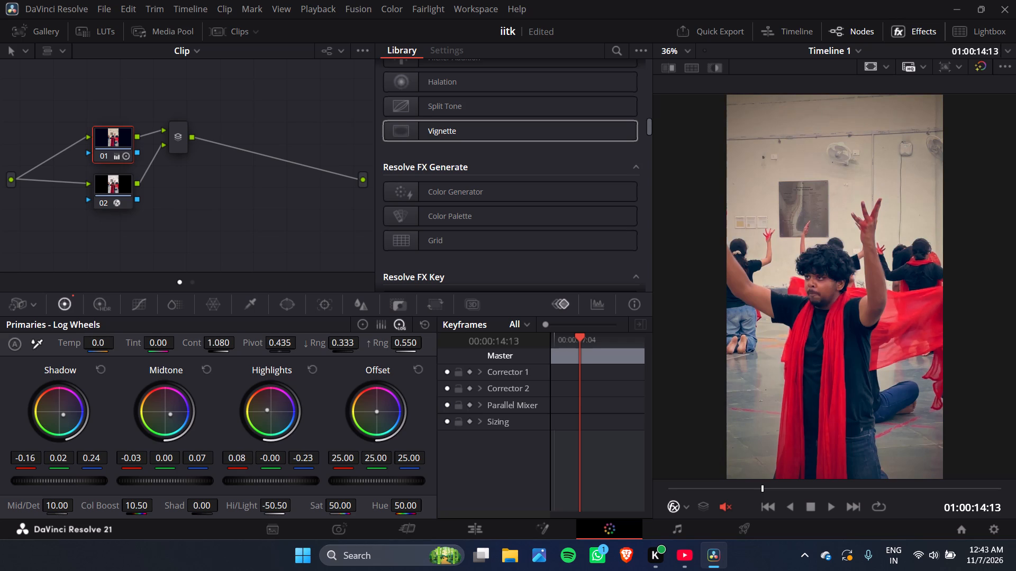
drag(292, 389, 276, 402)
Shift node 01's offset balance to about 24.22 red, 25.16 green and 25.33 blue.
click(373, 410)
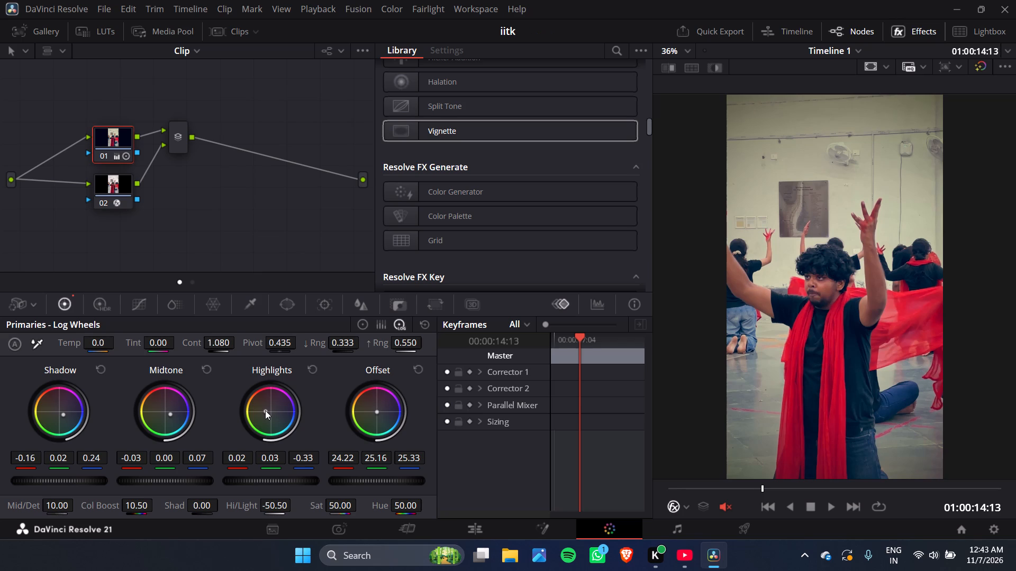
On the Fusion page, insert a Film Grain tool between iitk final.mov and MediaOut1, placing it in line beside MediaOut1.
click(552, 522)
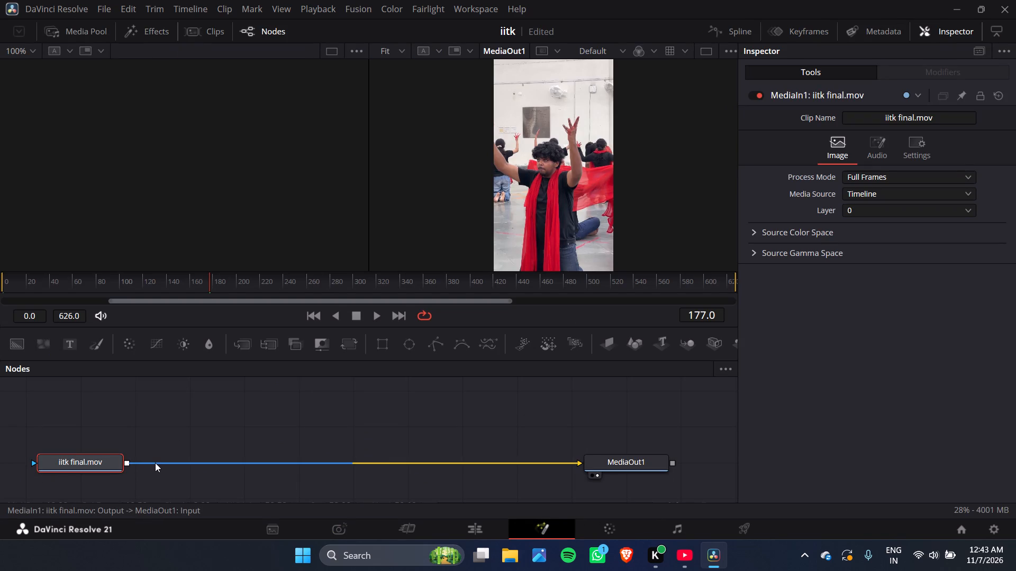
right_click(88, 456)
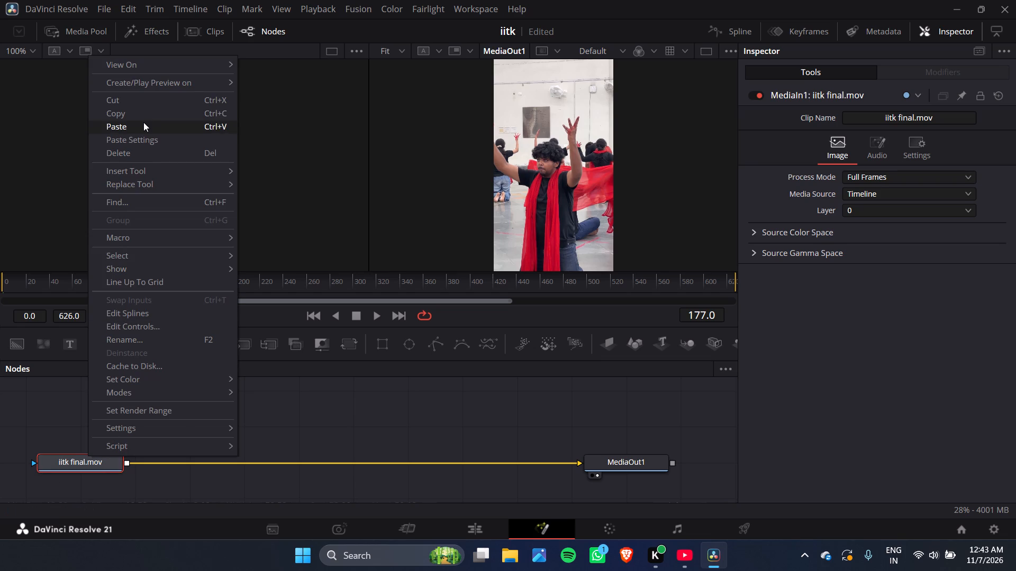
right_click(181, 466)
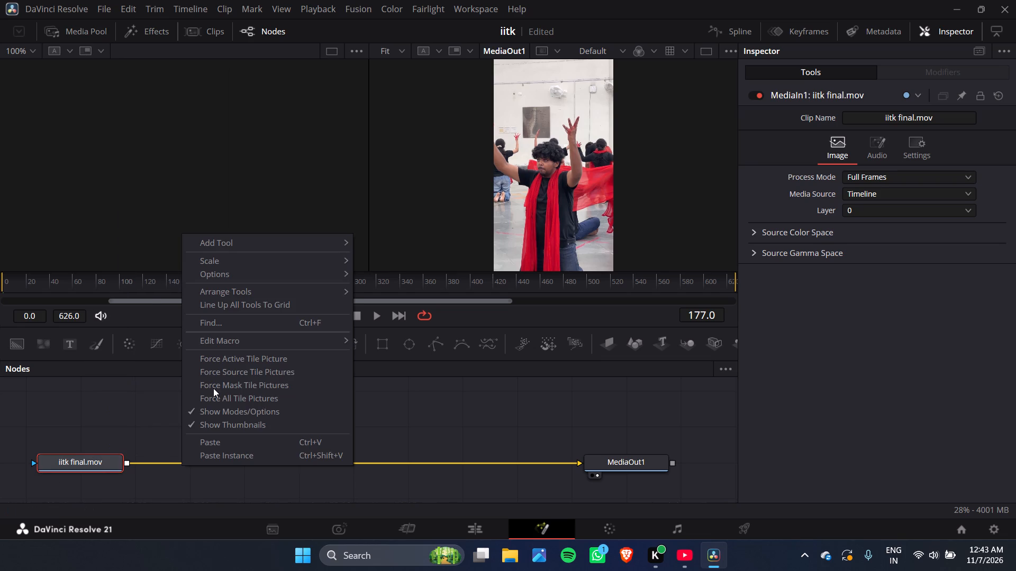
click(233, 240)
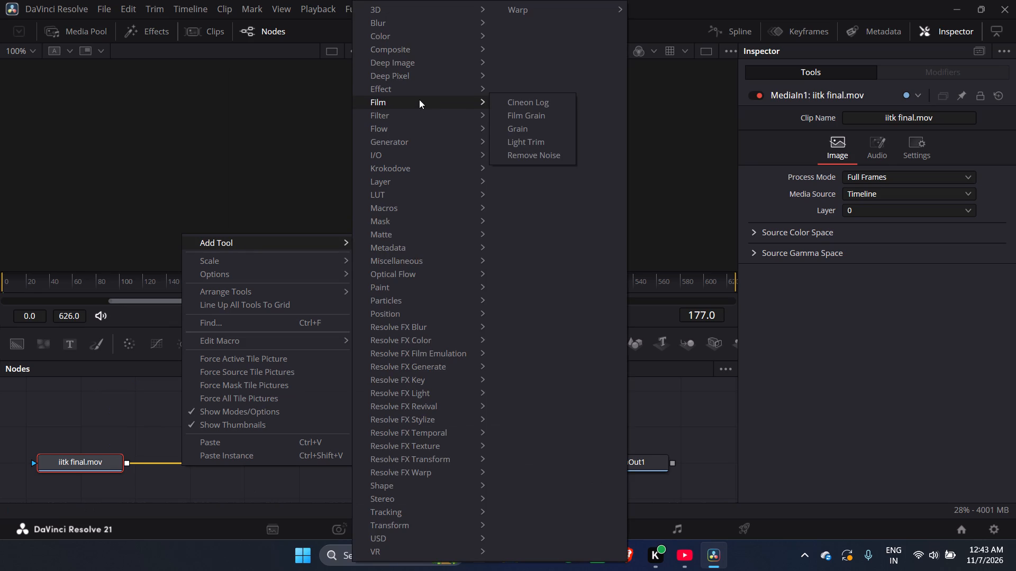
click(536, 118)
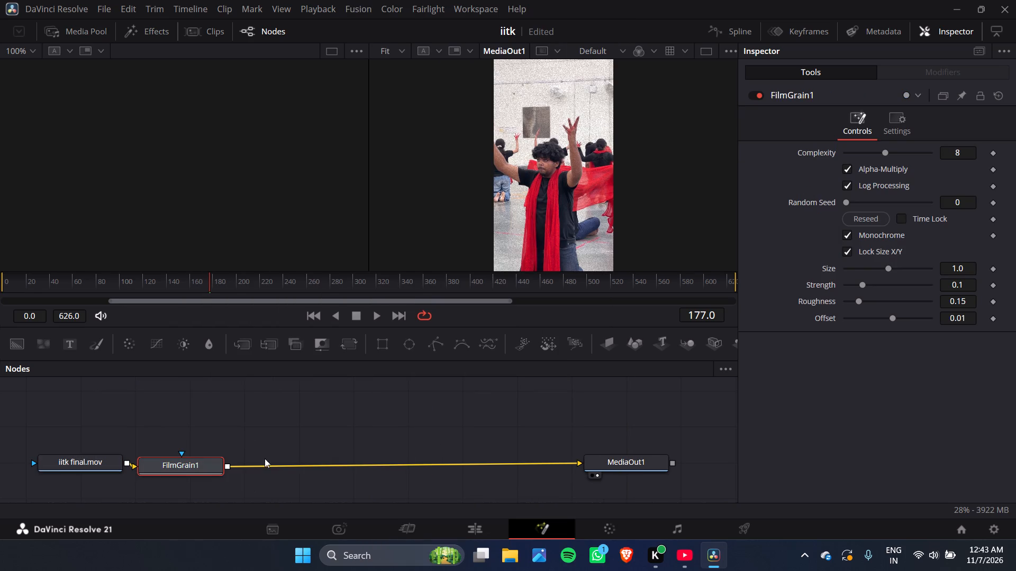
drag(191, 464, 542, 459)
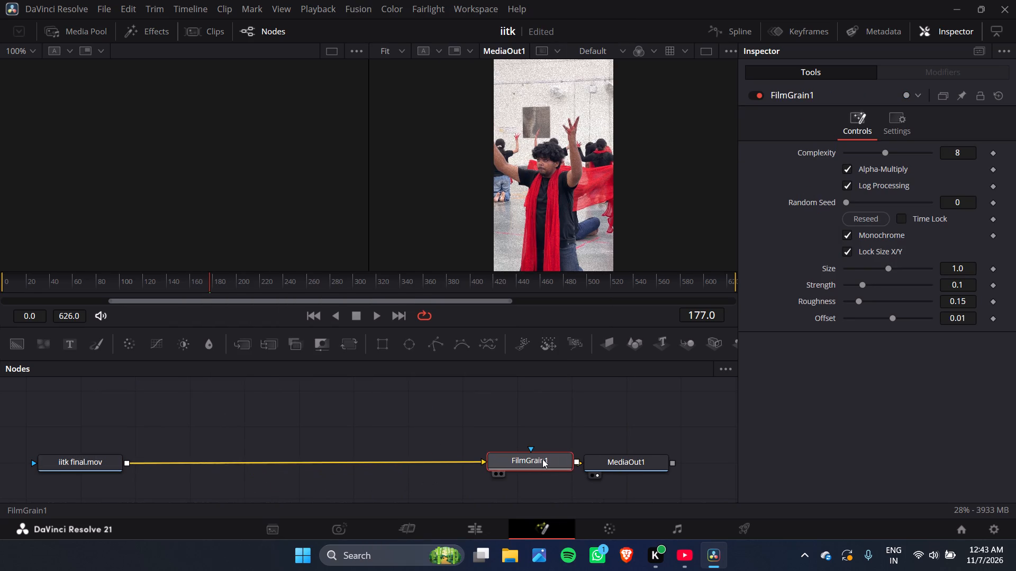
drag(542, 459, 539, 461)
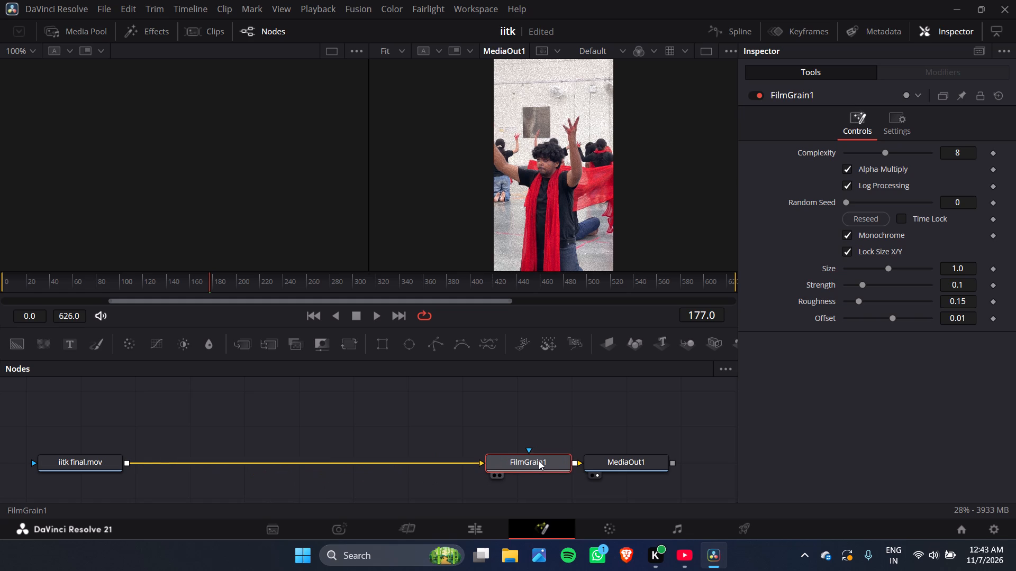
drag(539, 461, 538, 460)
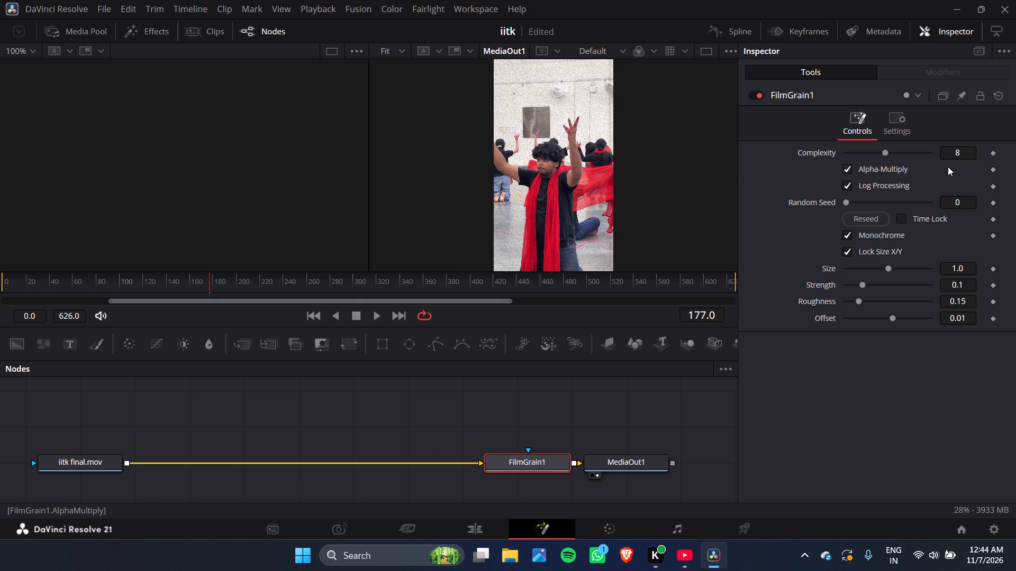
Set the film grain's complexity to 4 and its size to about 0.34.
click(861, 150)
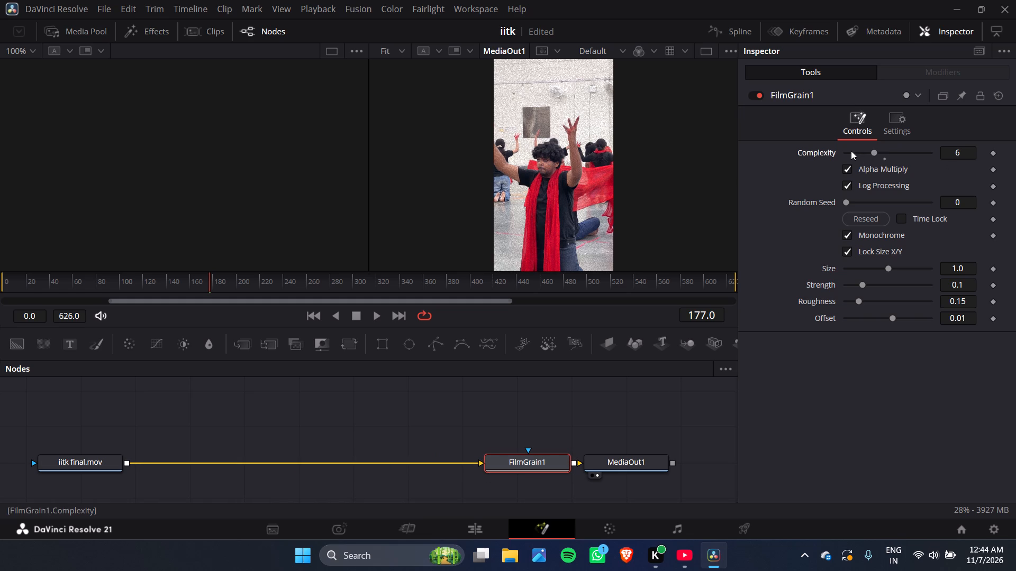
click(857, 151)
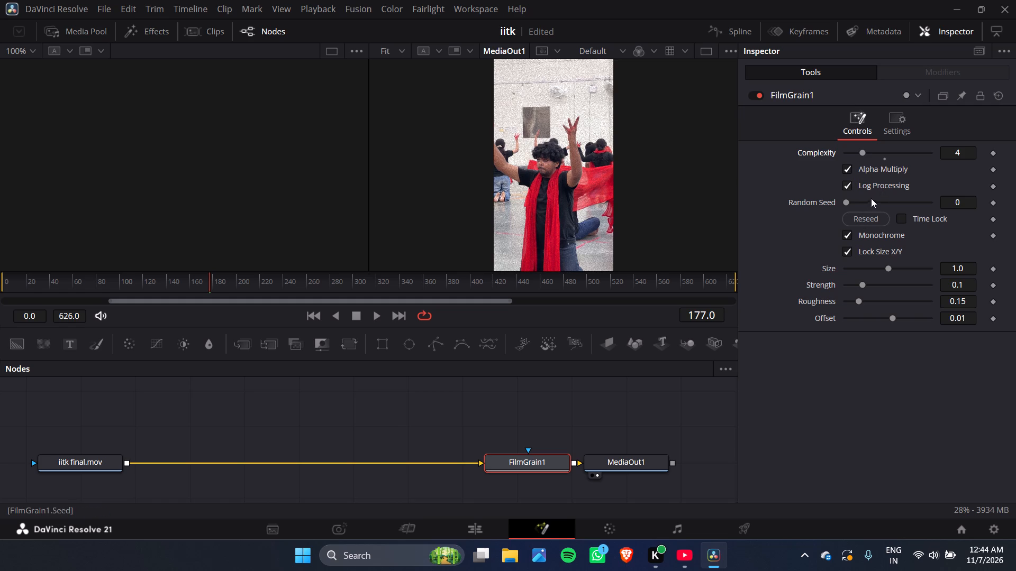
click(857, 267)
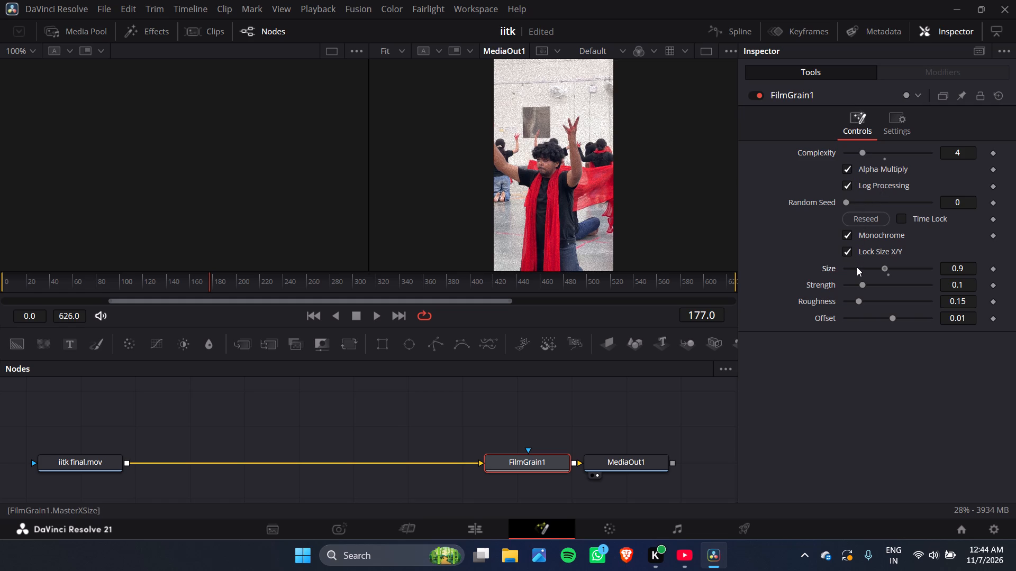
click(863, 267)
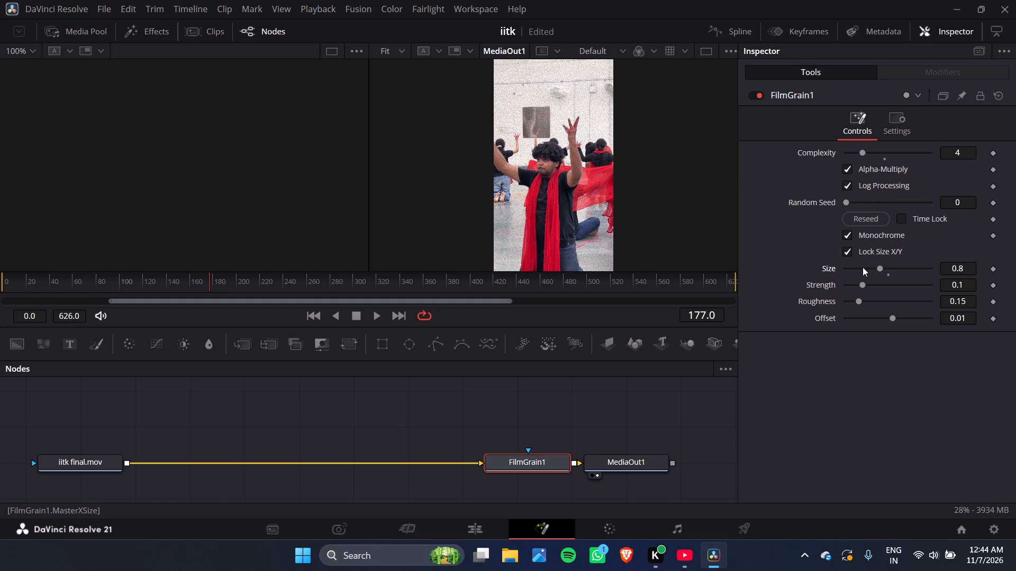
drag(881, 267, 857, 268)
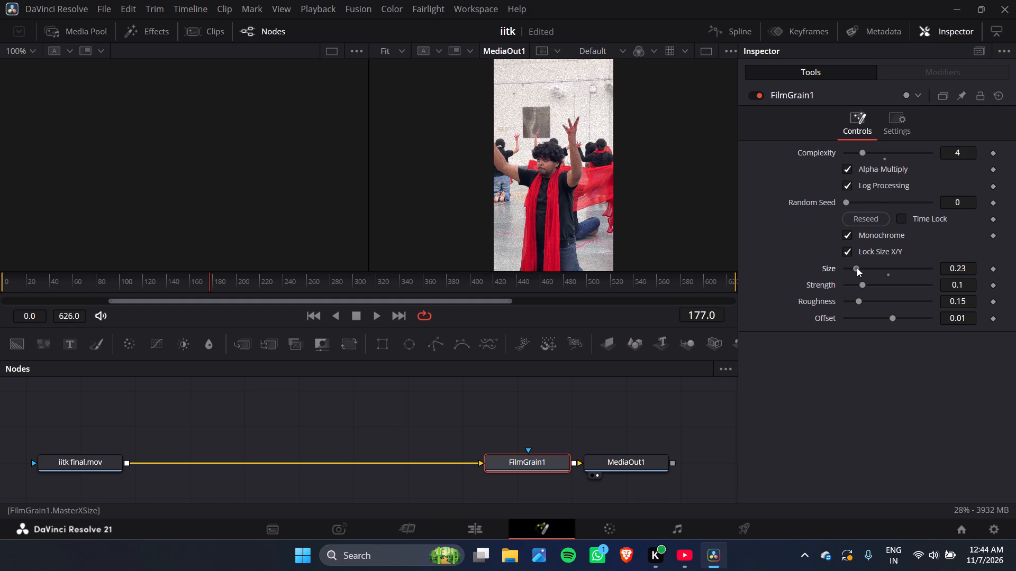
drag(857, 268, 861, 270)
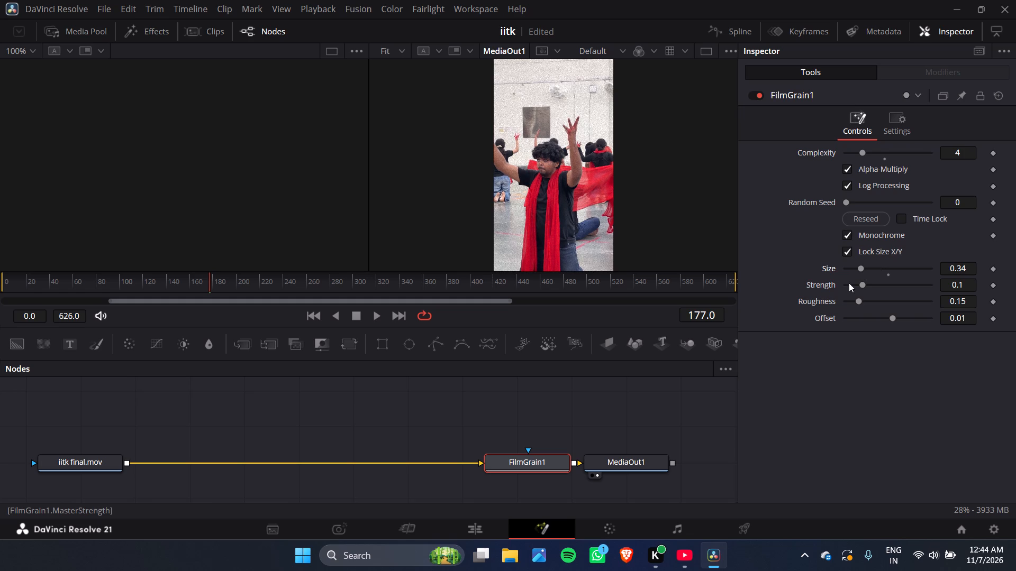
Set the film grain's strength to about 0.0236 and its roughness to 0.05.
click(849, 283)
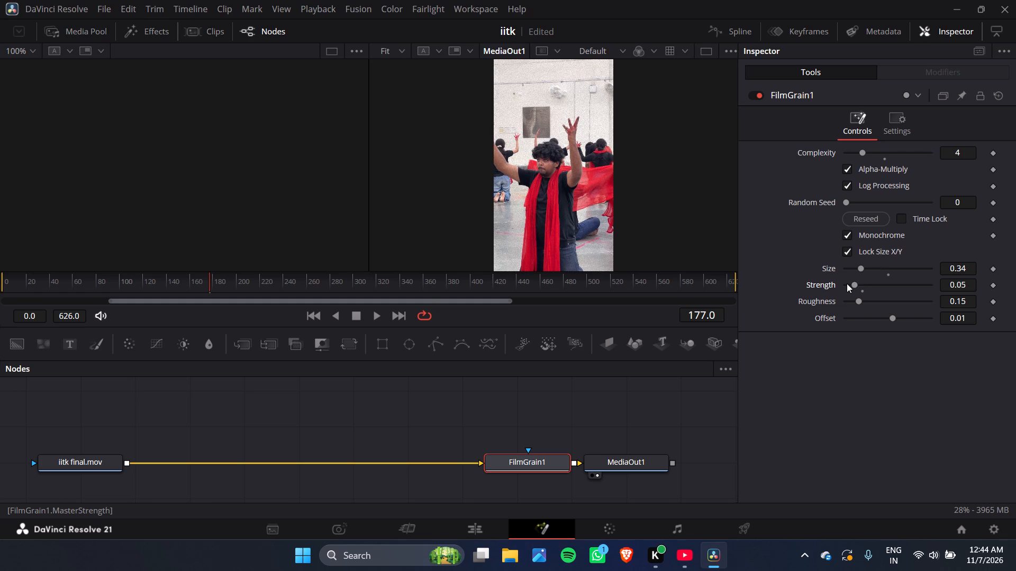
click(847, 283)
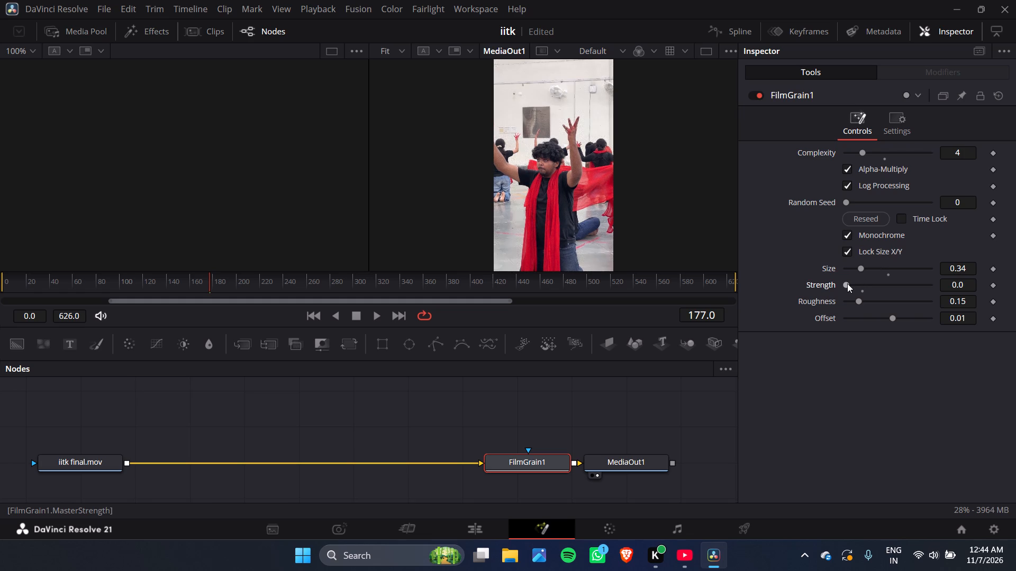
click(849, 283)
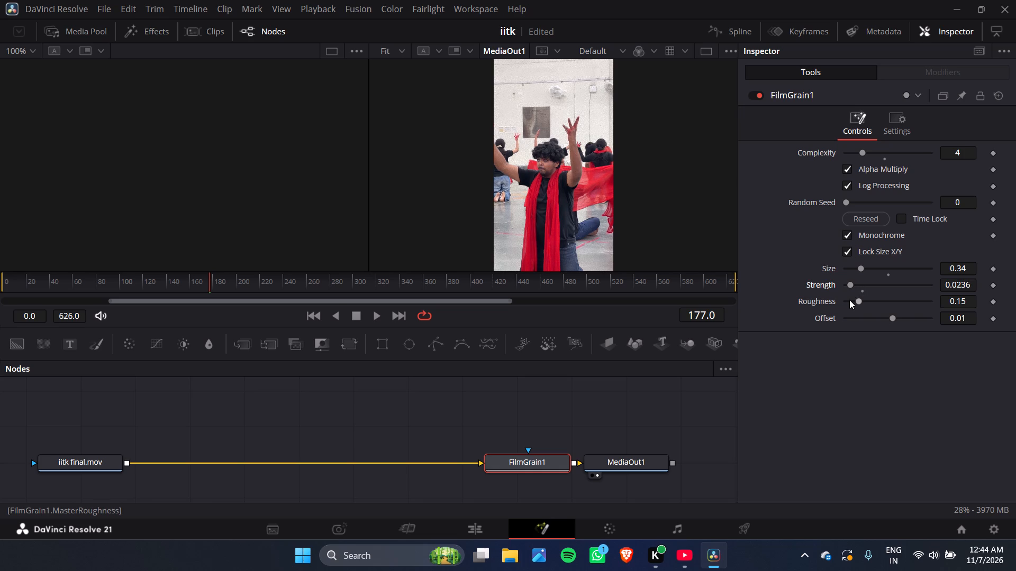
click(849, 300)
Set the film grain's offset to 0.05.
click(867, 317)
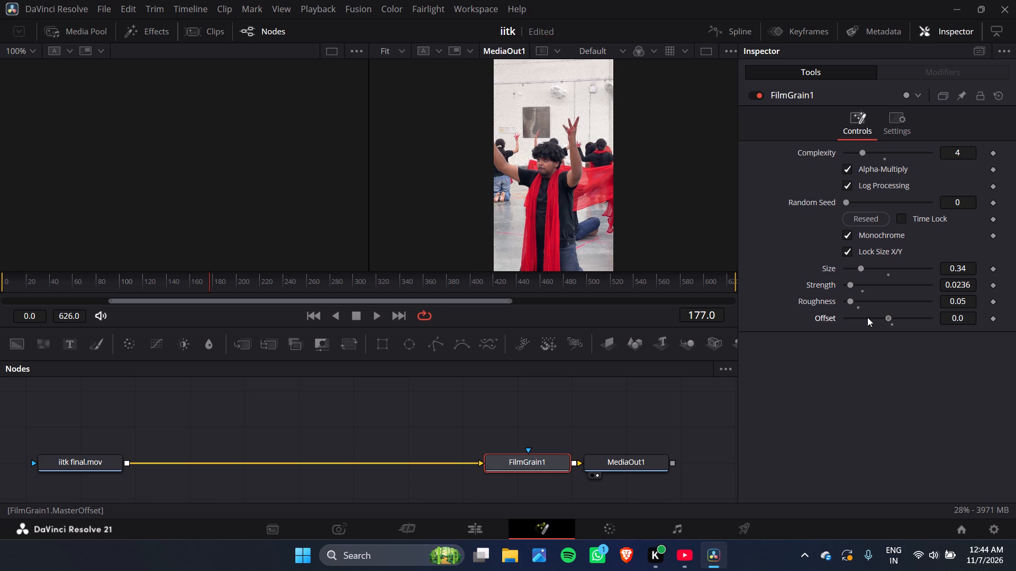
click(917, 317)
click(921, 317)
triple_click(921, 317)
triple_click(921, 317)
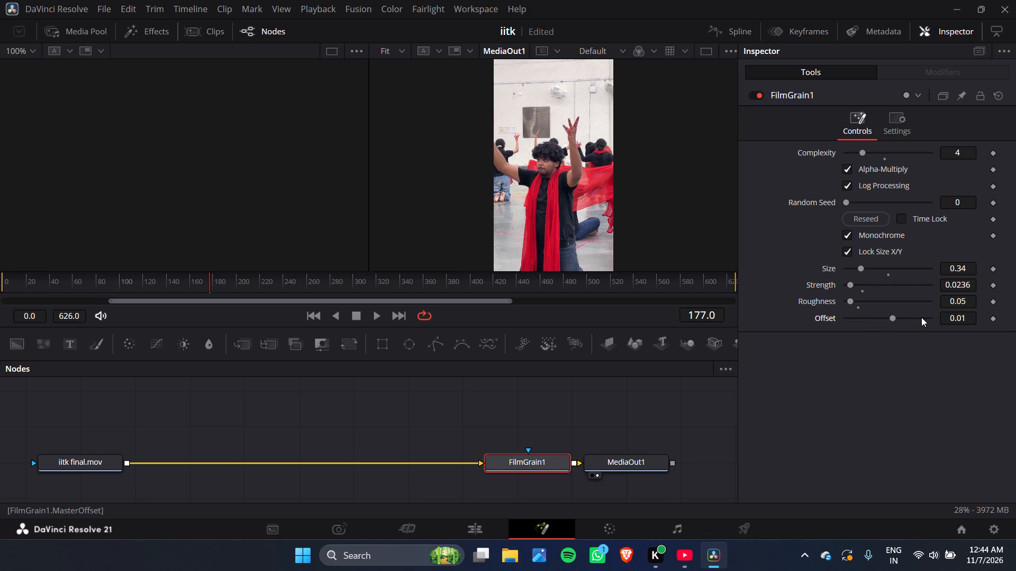
double_click(921, 317)
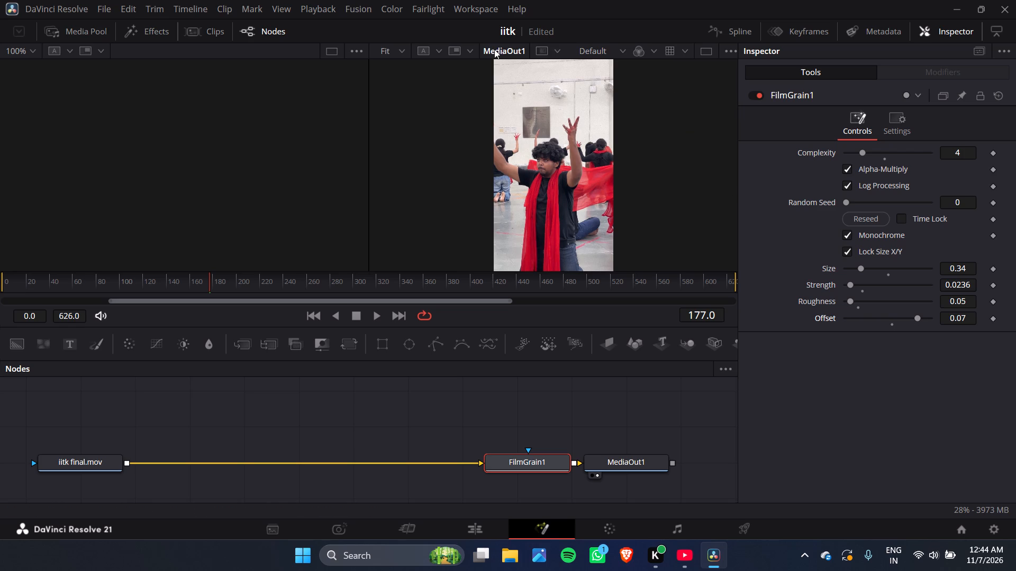
click(401, 48)
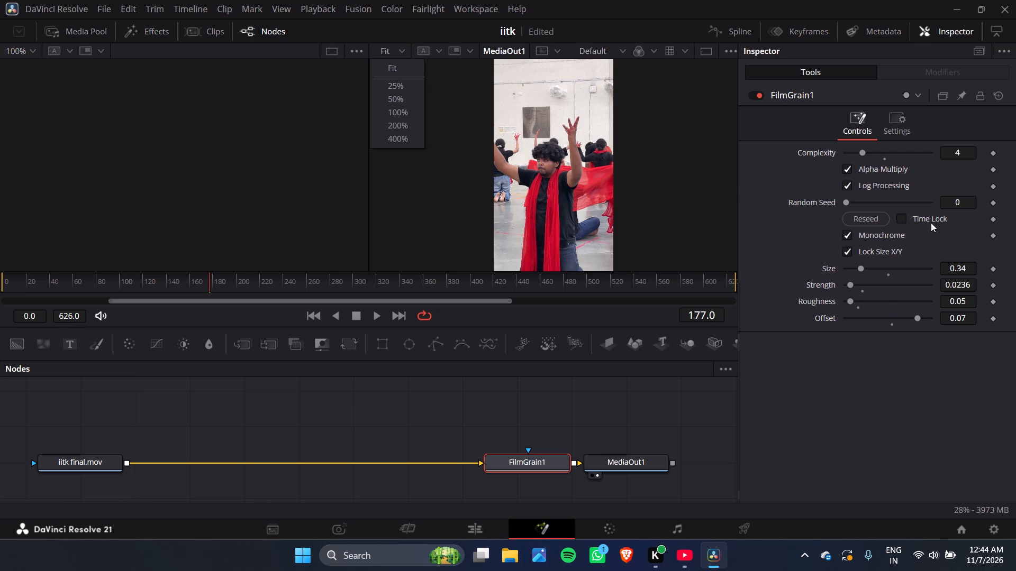
click(900, 317)
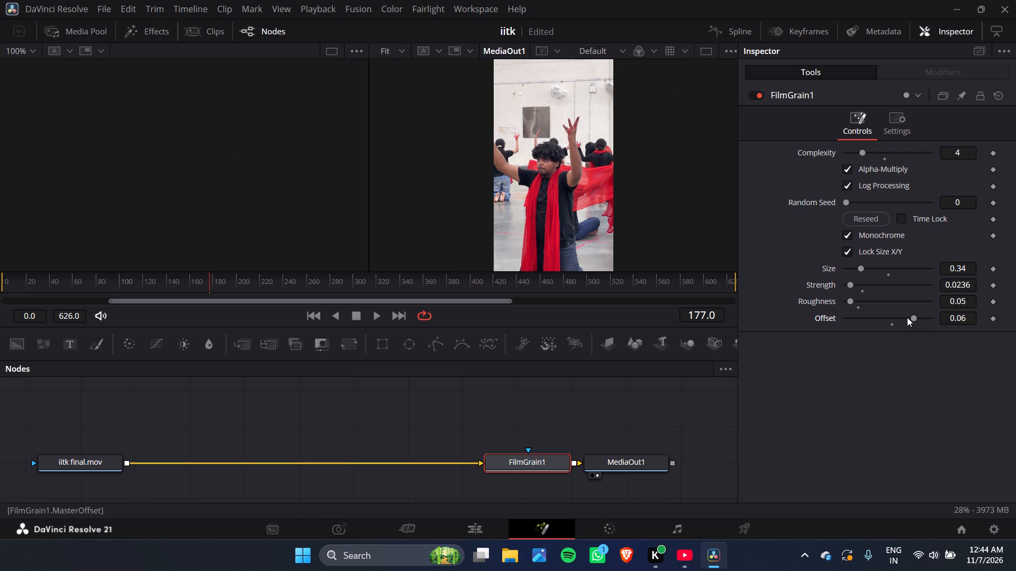
click(903, 320)
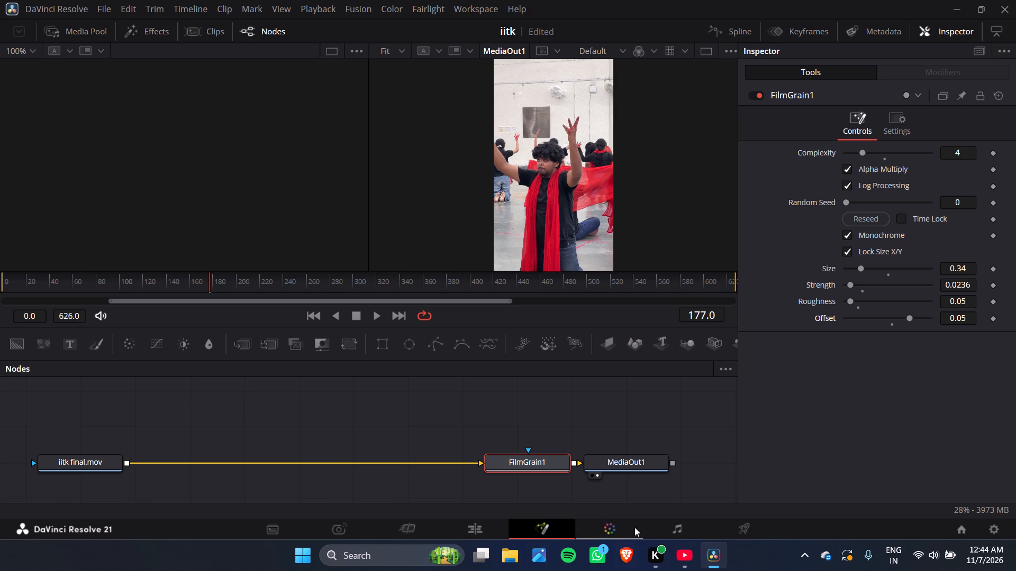
Check how the film grain looks with the full grade on the Color page.
click(627, 527)
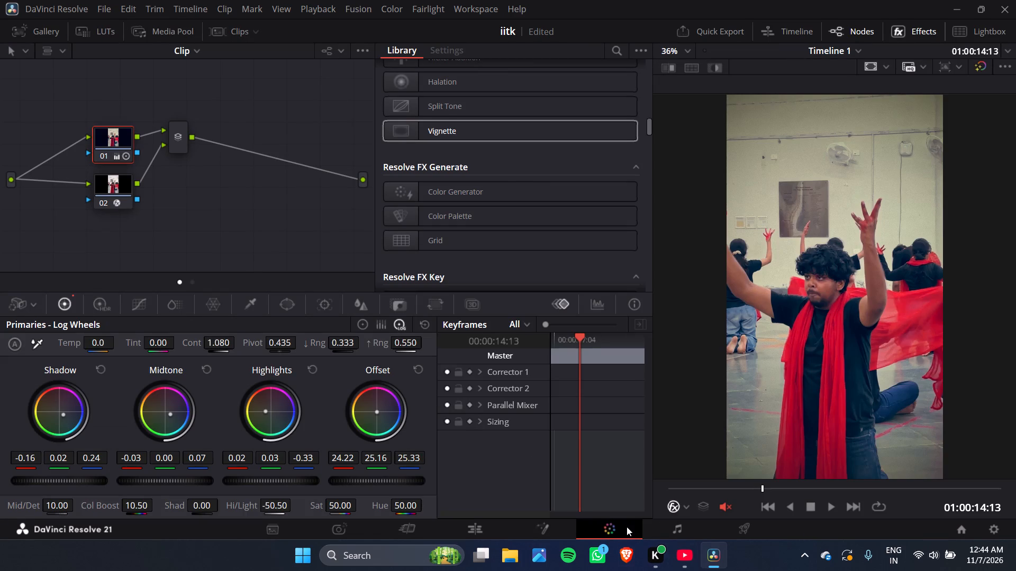
Set the film grain's roughness to 0.15 in Fusion and check the graded frame on the Color page.
click(531, 526)
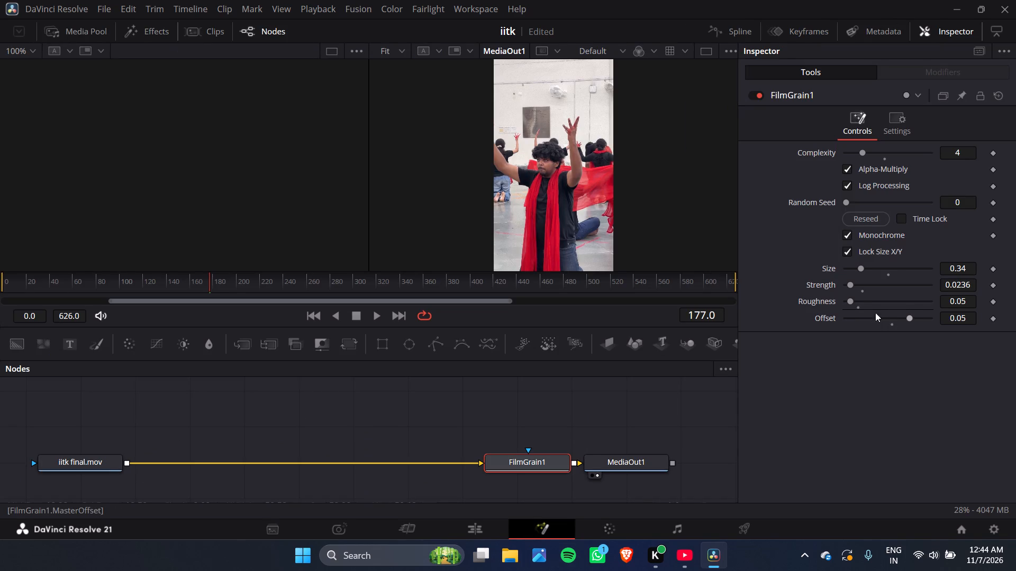
click(856, 301)
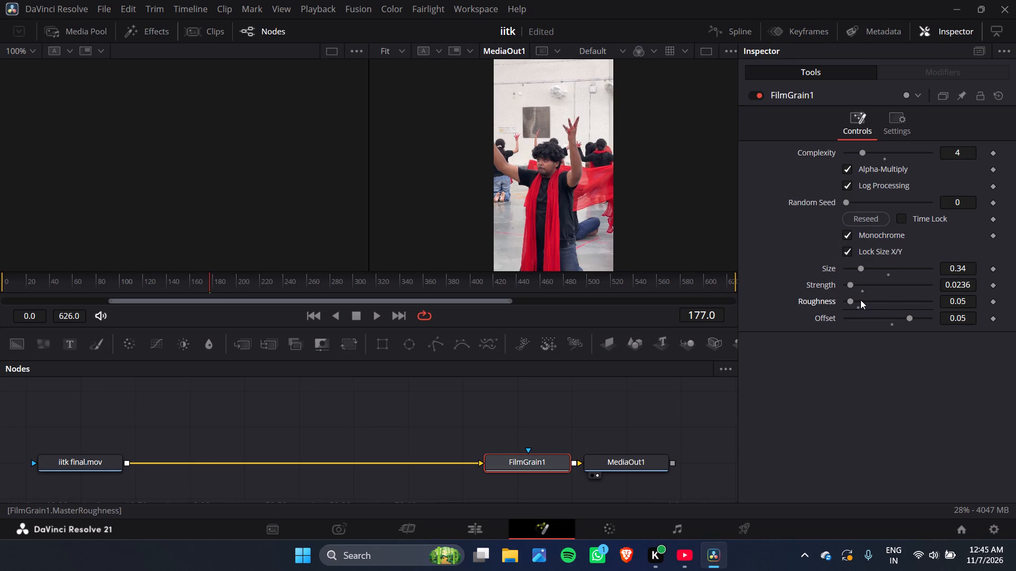
click(860, 300)
click(623, 528)
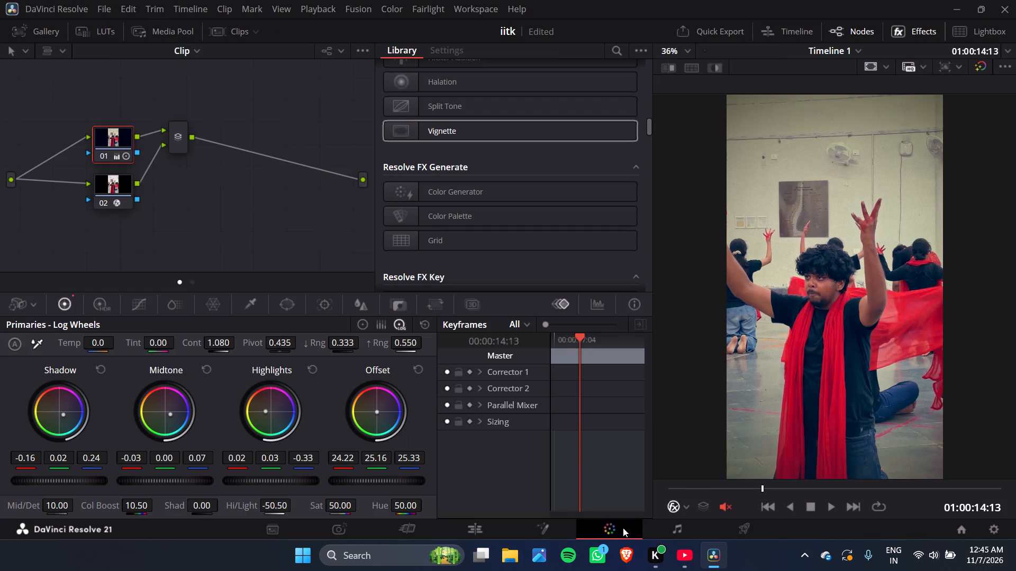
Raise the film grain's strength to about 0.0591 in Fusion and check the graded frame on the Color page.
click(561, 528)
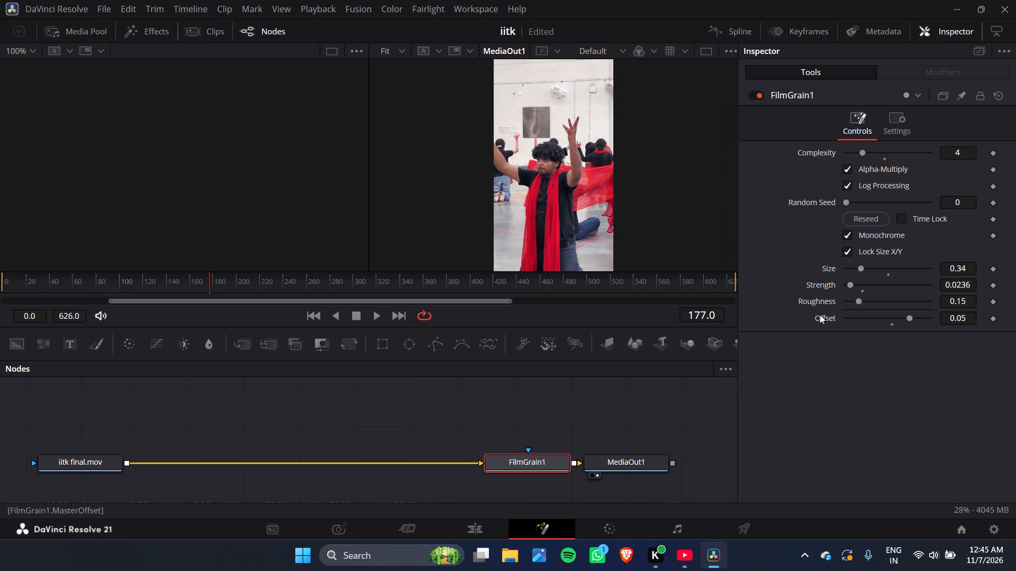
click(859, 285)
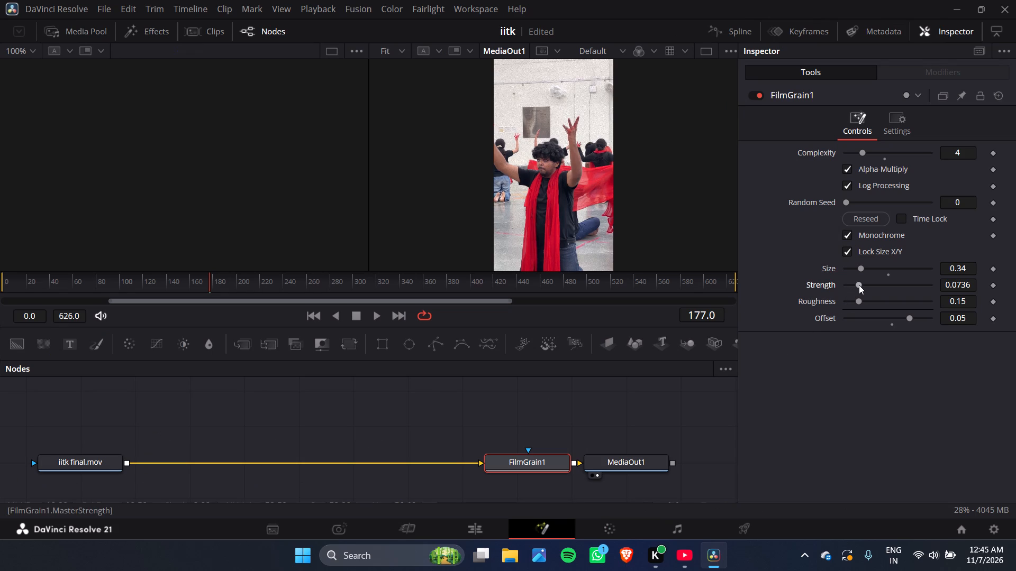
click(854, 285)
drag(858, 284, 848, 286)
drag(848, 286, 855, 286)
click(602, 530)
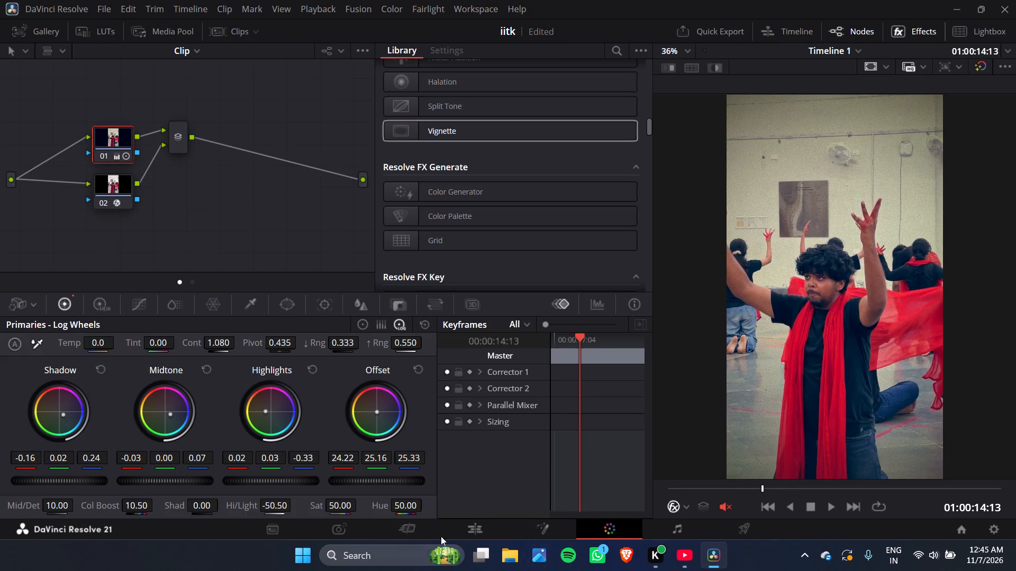
Play the timeline on the Edit page from 01:00:14:13 to about 01:00:25:15 to review the stronger grain in motion.
click(472, 528)
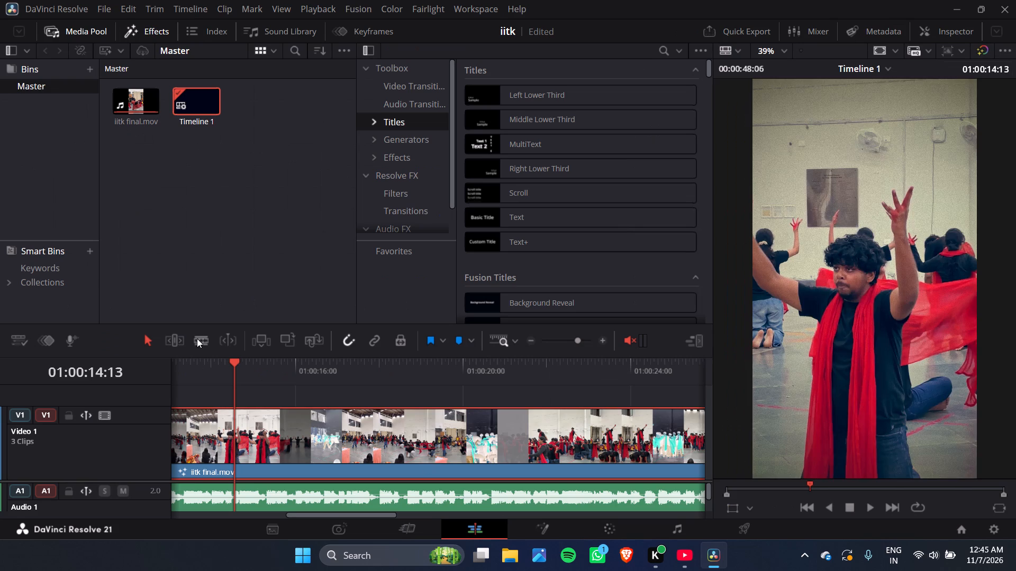
key(space)
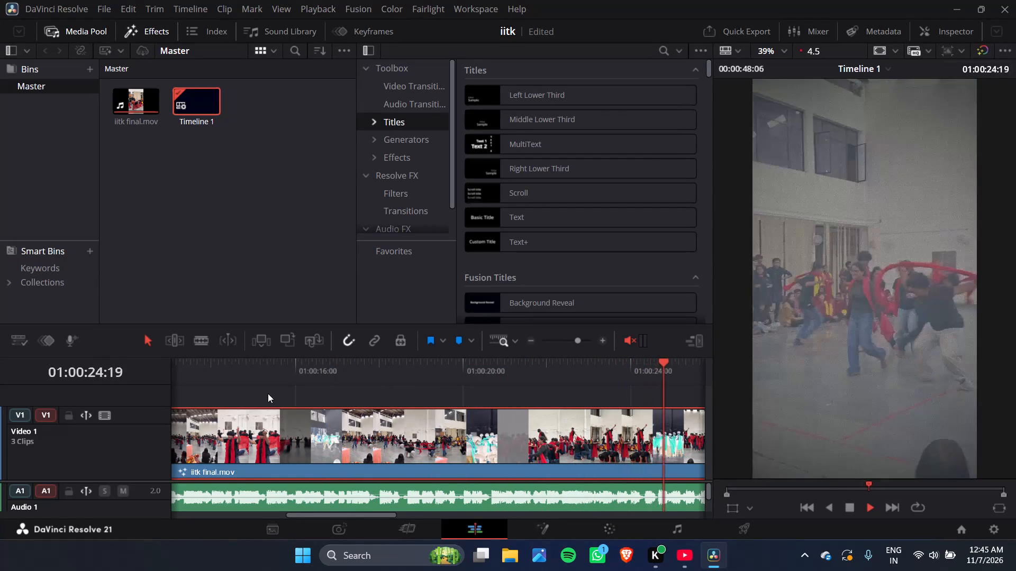
key(space)
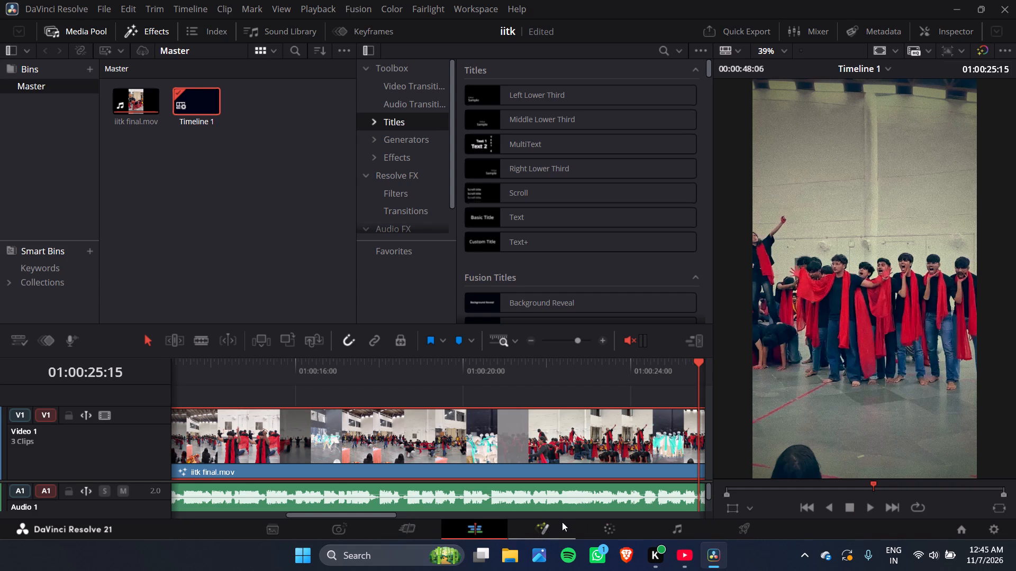
Lower the film grain's strength to about 0.0276 in Fusion and check the frame on the Edit page.
click(546, 537)
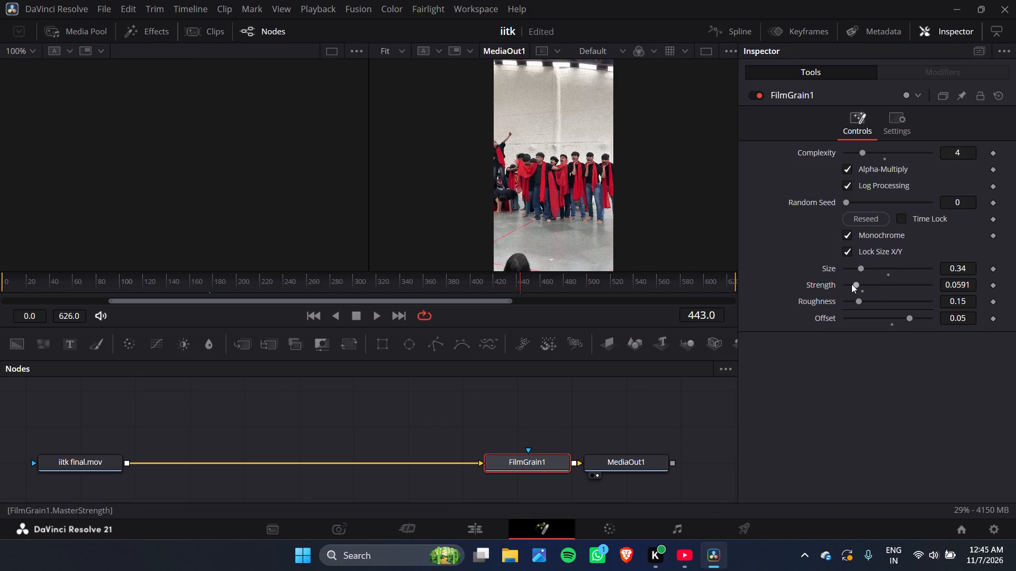
drag(855, 283, 850, 283)
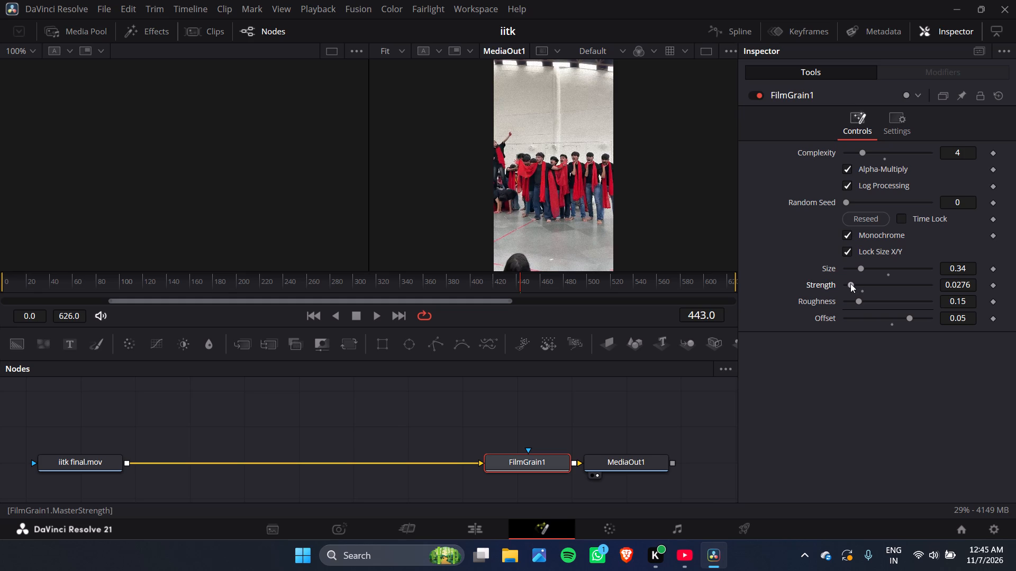
click(477, 530)
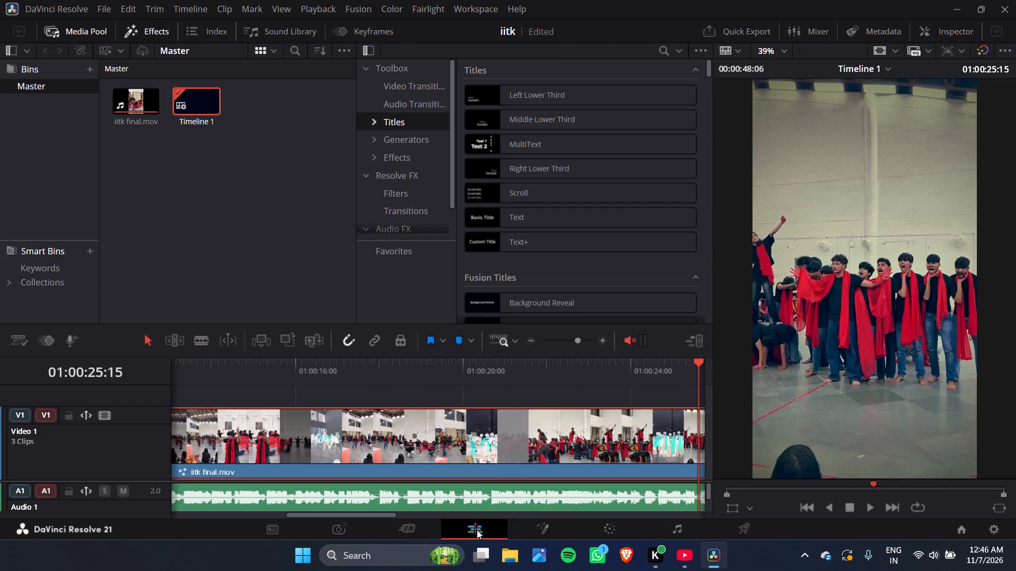
Set the film grain's random seed to 1030 in Fusion.
click(552, 525)
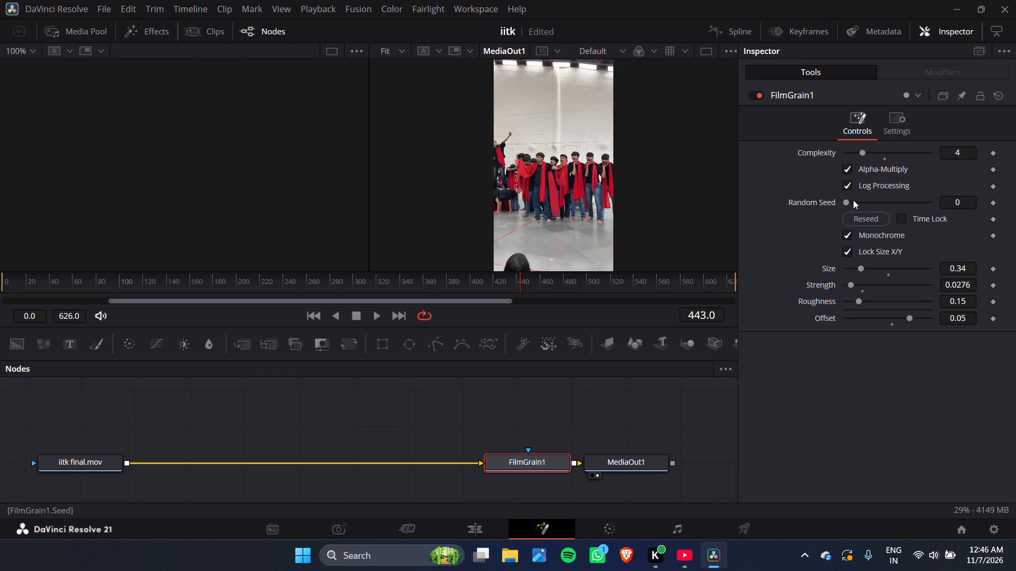
click(853, 200)
click(850, 200)
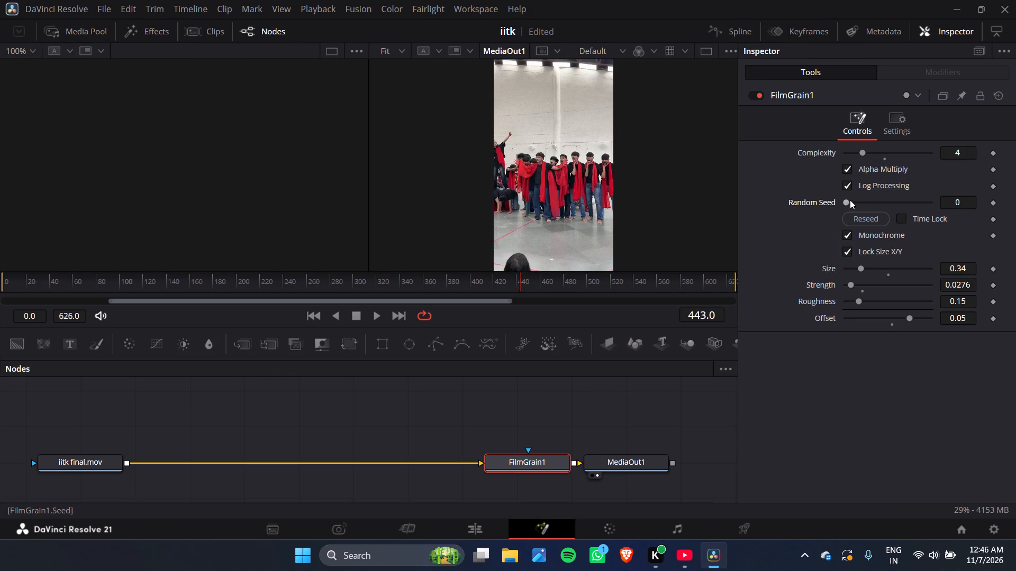
click(850, 200)
click(850, 200)
Play the middle clip on the Edit page up to about 01:00:29:19 to review the grain.
click(484, 530)
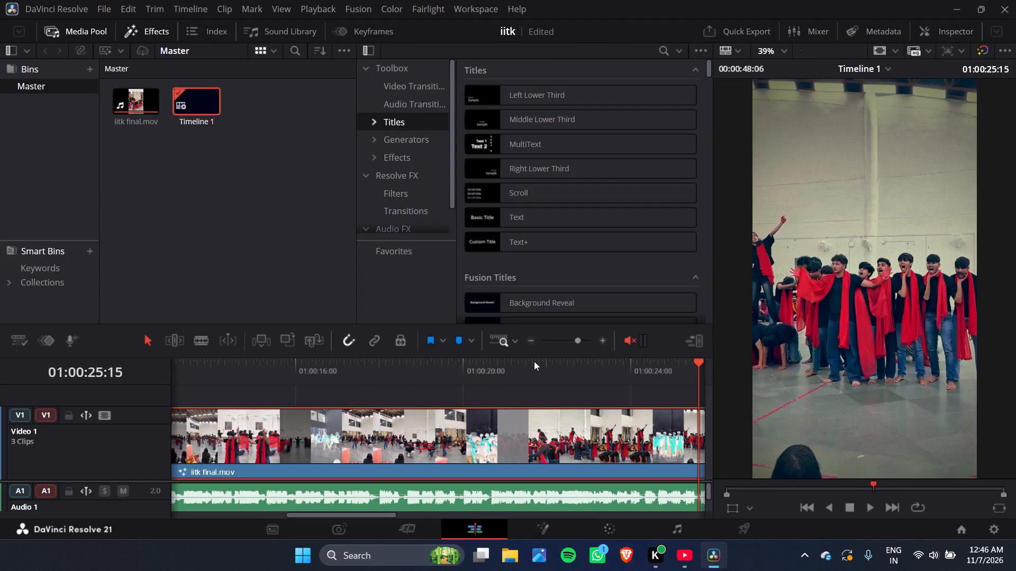
click(571, 364)
key(space)
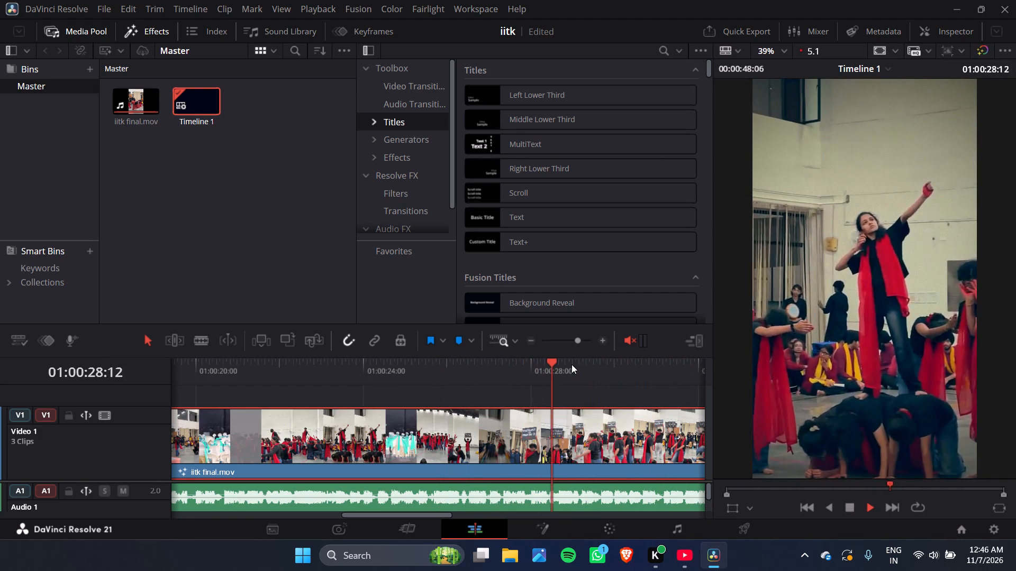
key(space)
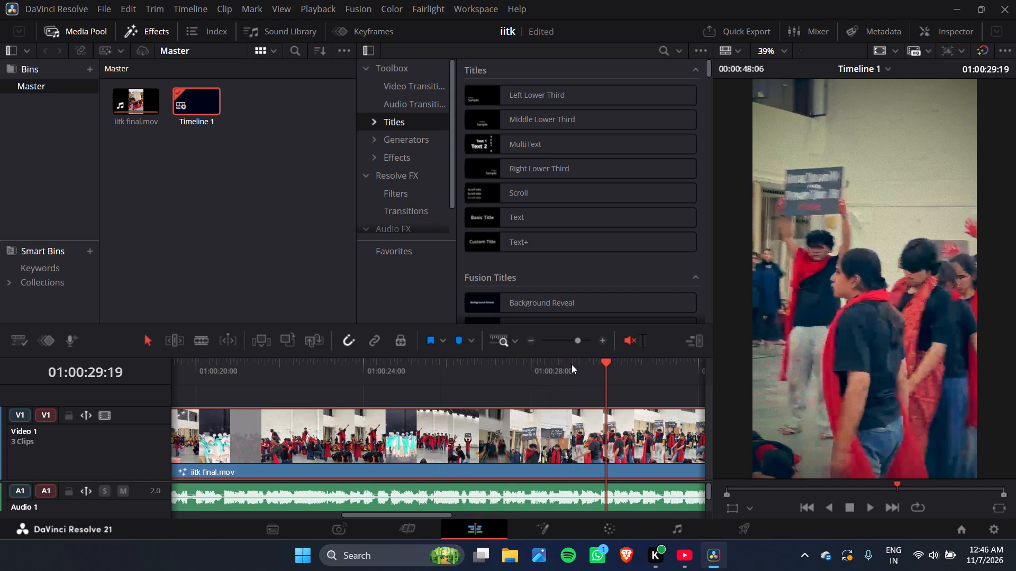
Select the last iitk final.mov clip and play it through from its start to about 01:00:42:13 to examine its grade.
scroll(574, 369, left, 3)
ctrl+scroll(574, 369, down, 1)
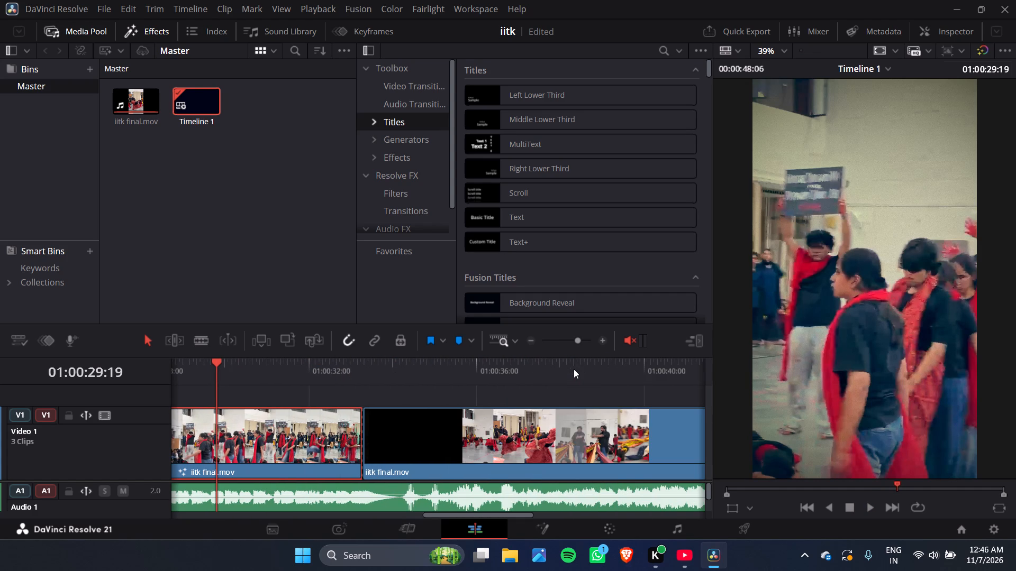
click(531, 338)
click(531, 338)
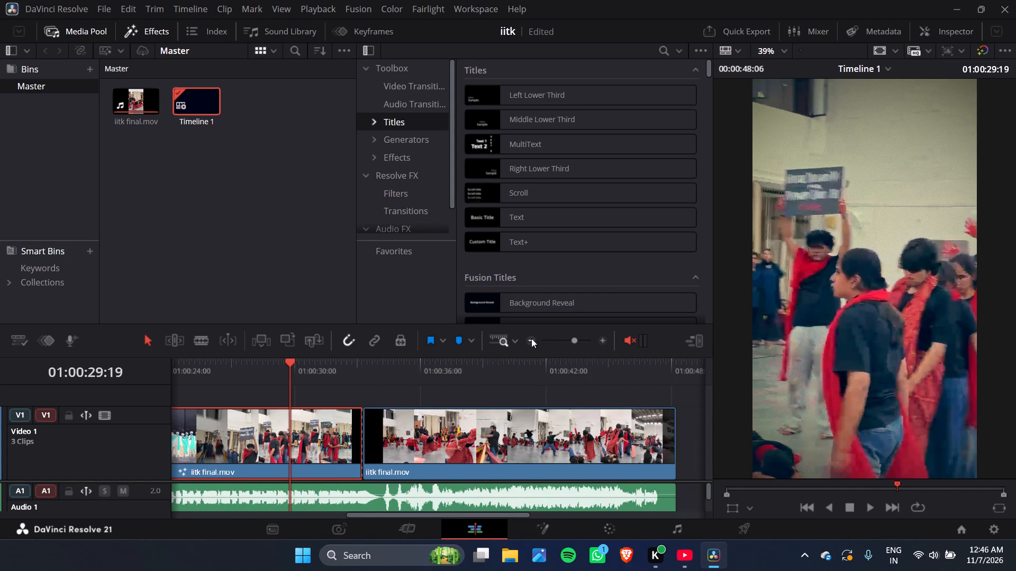
click(454, 429)
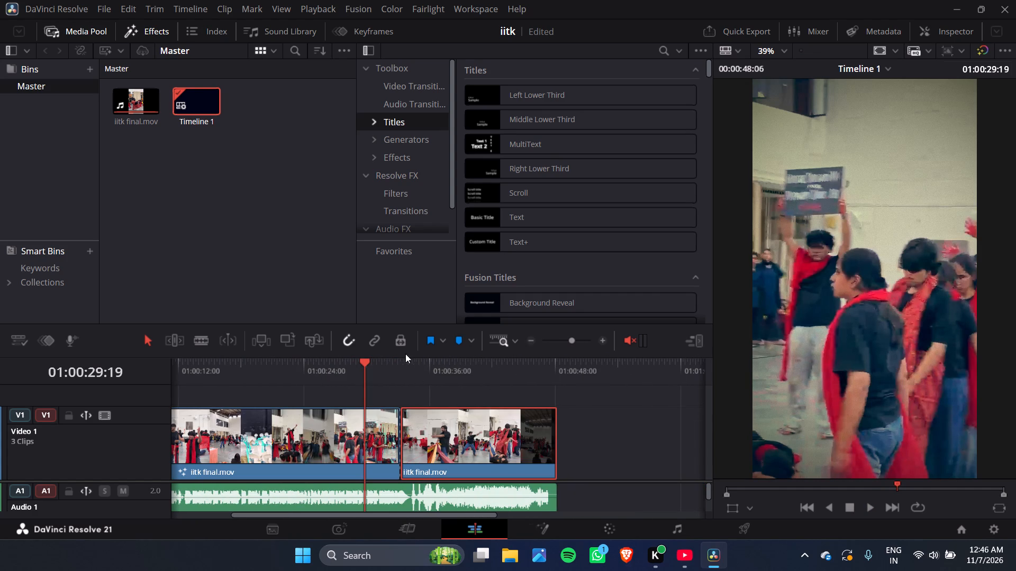
click(401, 362)
key(space)
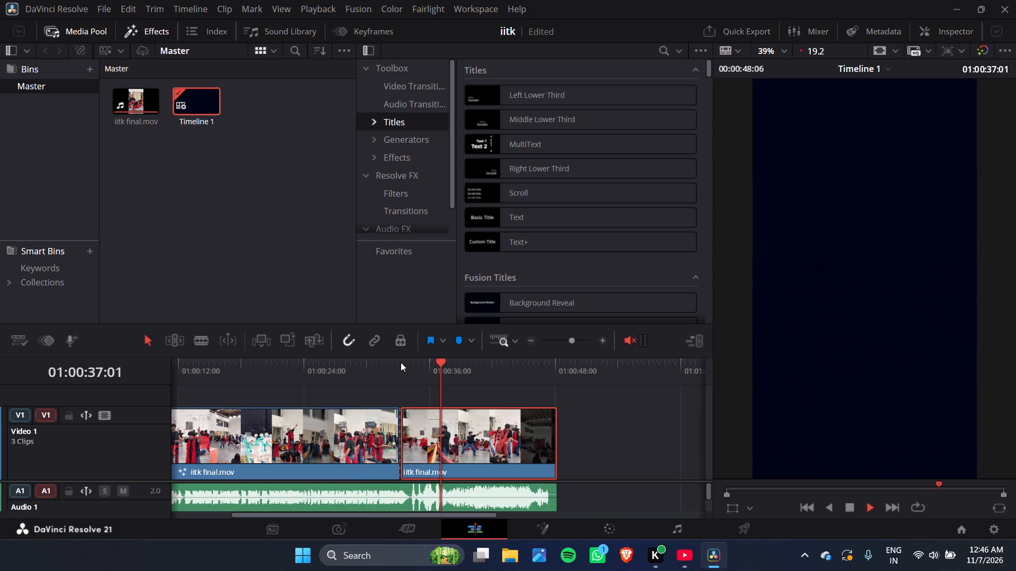
key(space)
click(404, 362)
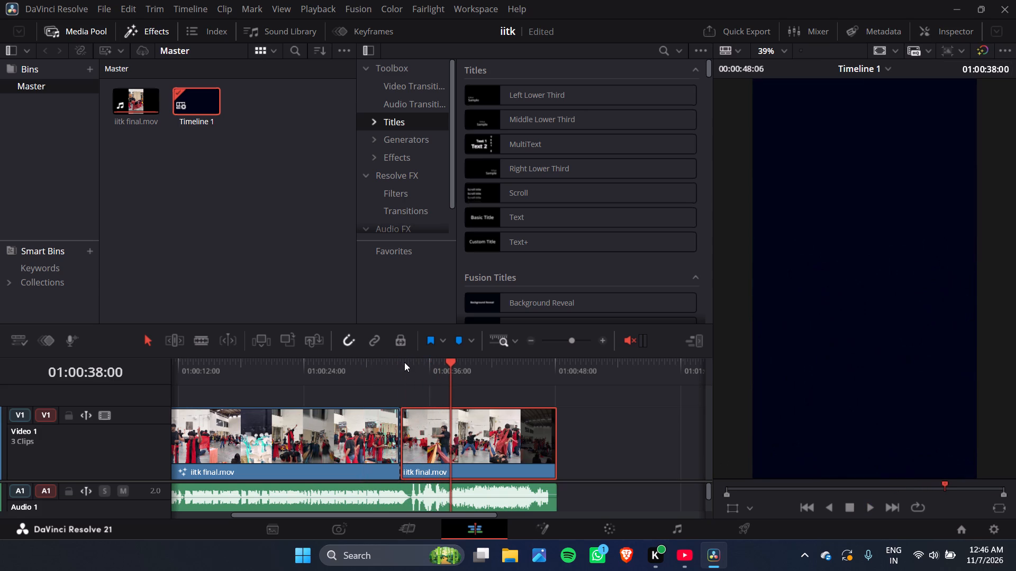
key(space)
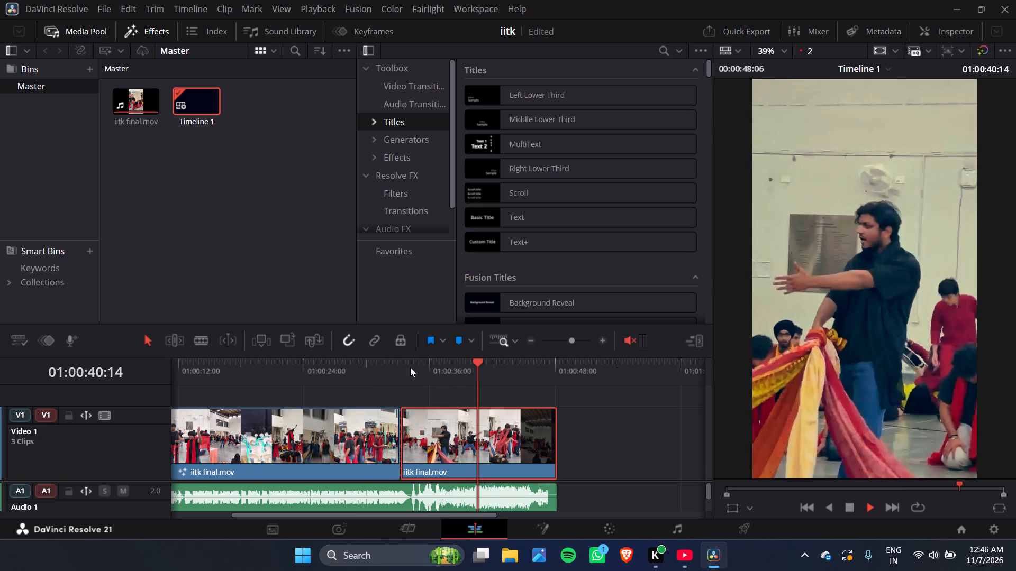
key(space)
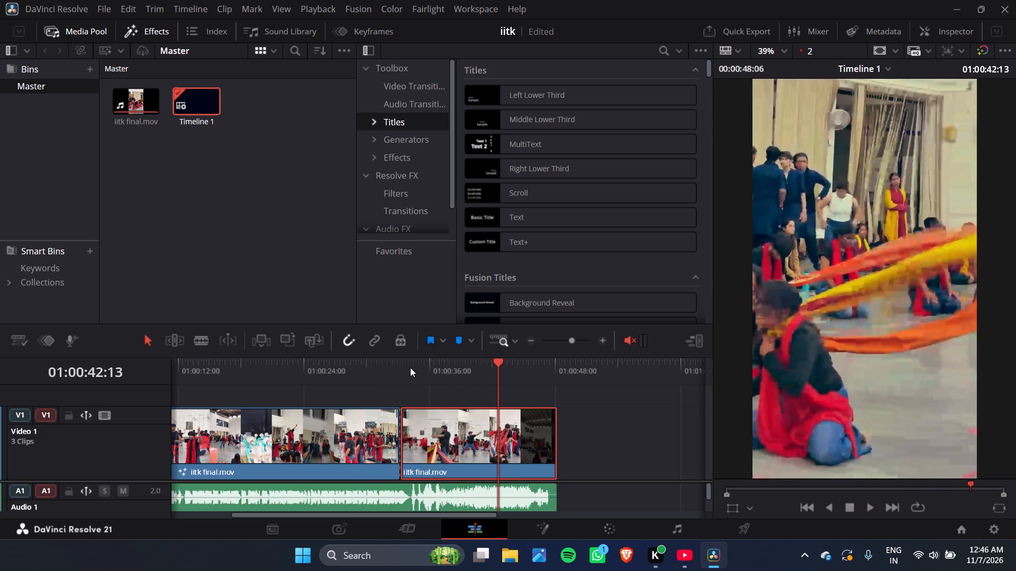
On the Color page at frame 01:00:38:18, shift the last clip's log highlights to about 0.13, -0.02, -0.18.
click(548, 529)
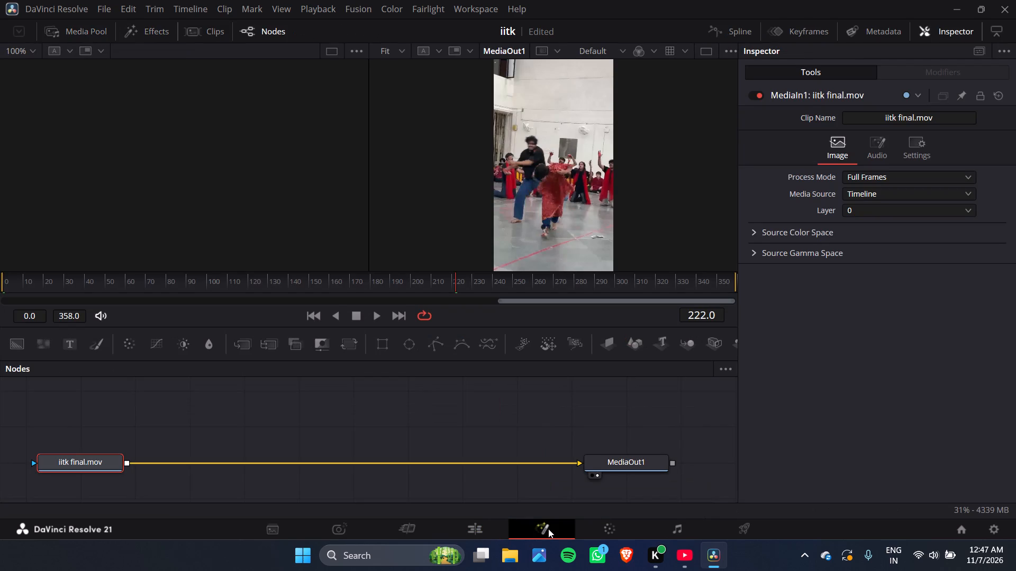
click(597, 531)
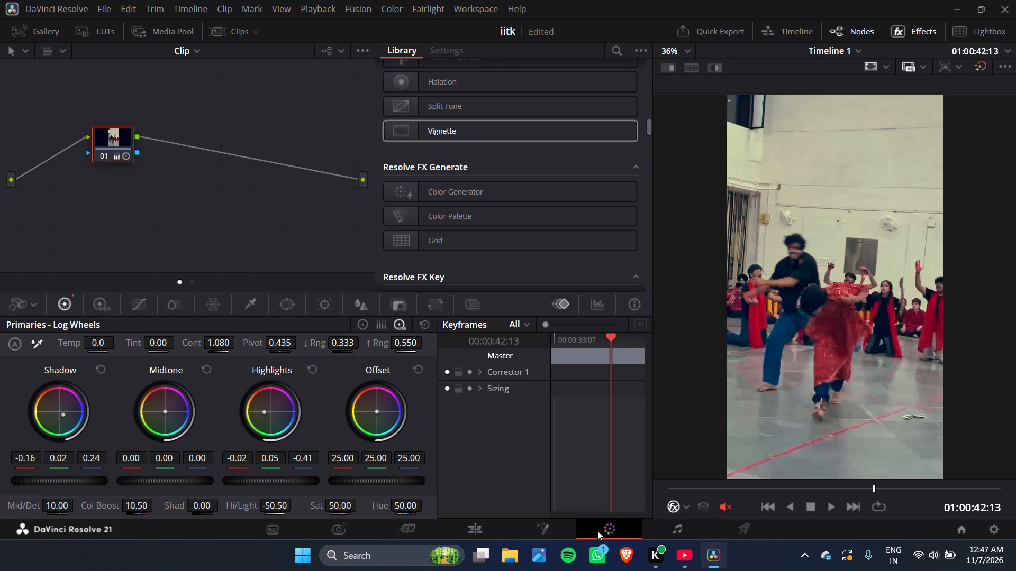
click(859, 487)
click(839, 487)
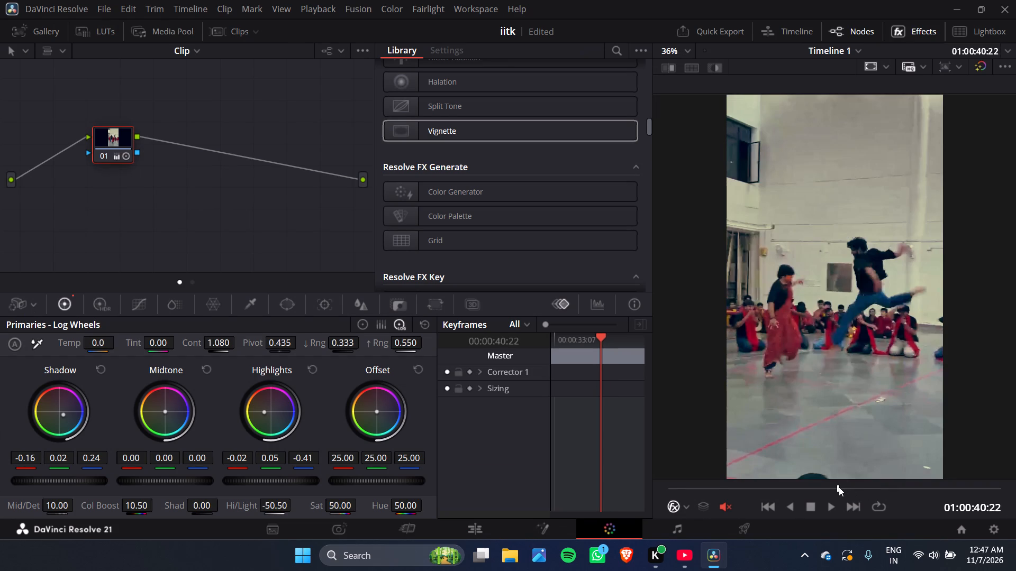
click(813, 487)
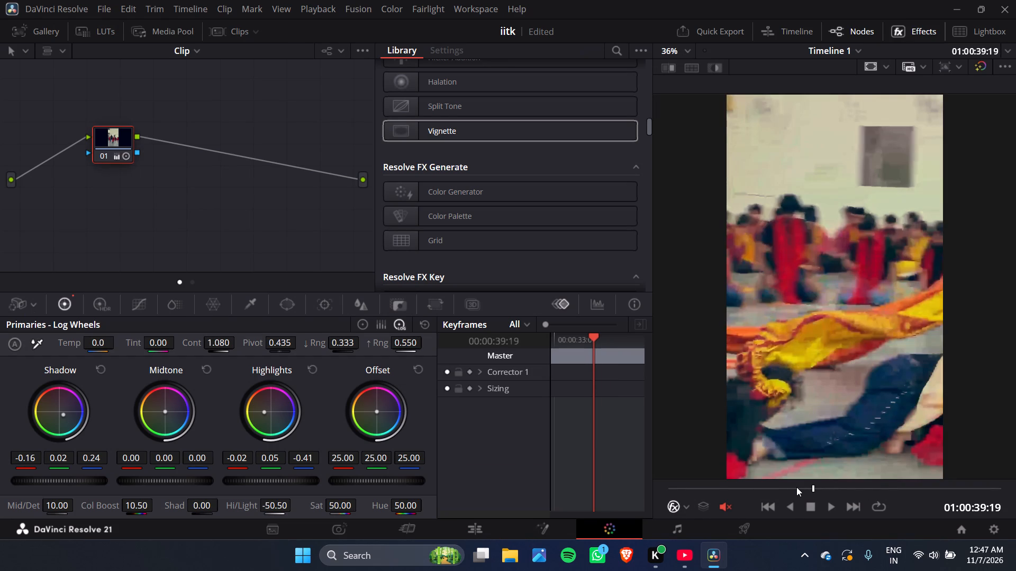
click(801, 487)
click(791, 487)
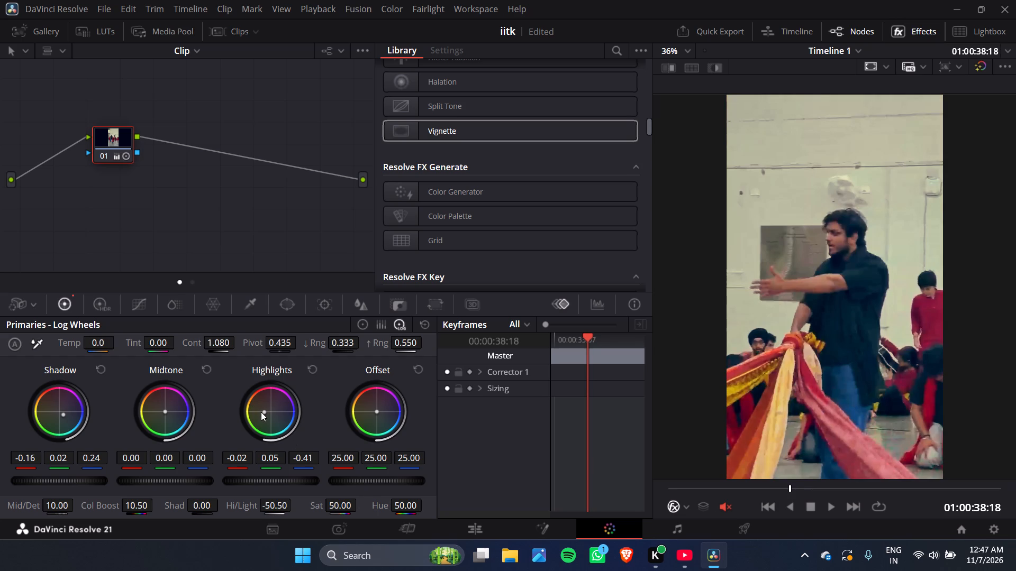
drag(265, 410, 284, 400)
drag(284, 400, 302, 386)
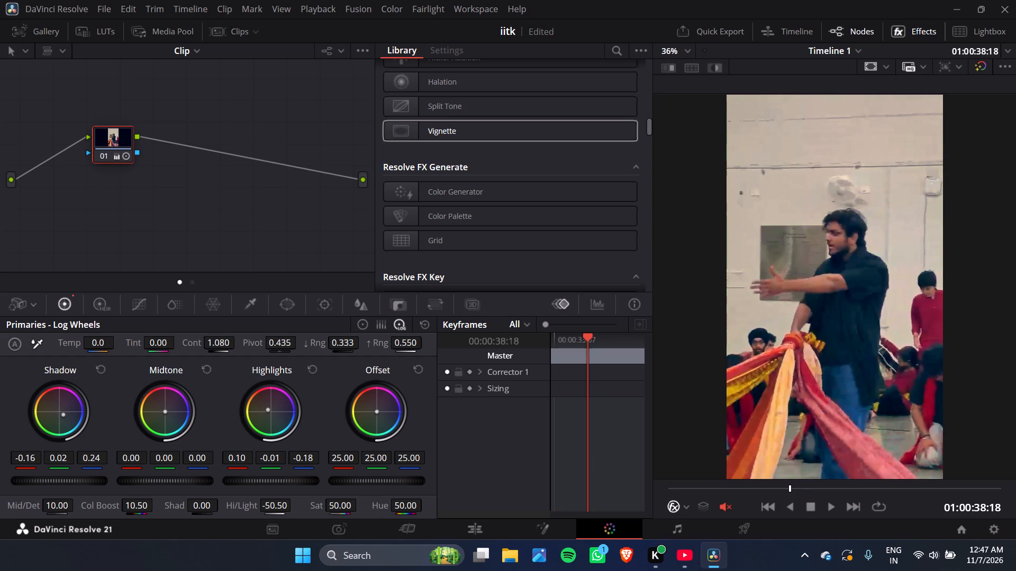
drag(302, 386, 302, 380)
Balance the last clip's log midtones to about 0.01, 0.00, -0.03.
drag(165, 410, 144, 410)
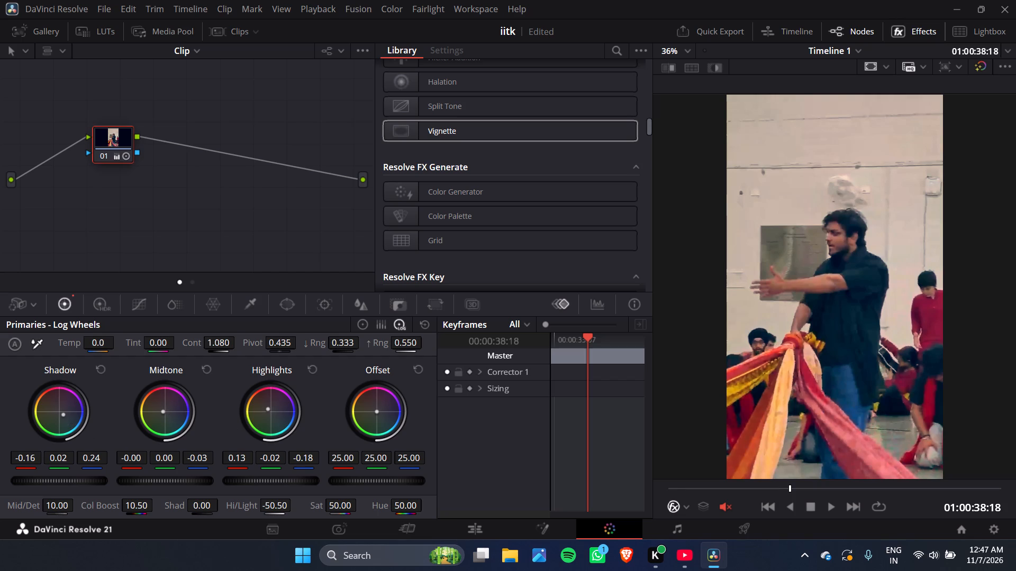
drag(144, 410, 209, 414)
drag(209, 414, 161, 409)
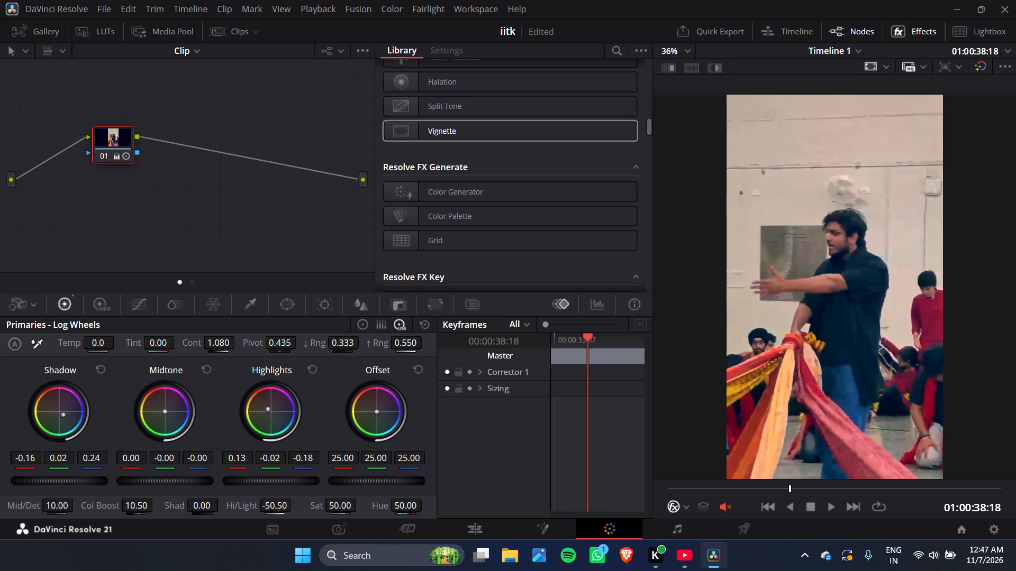
drag(161, 409, 151, 404)
drag(164, 410, 151, 404)
drag(151, 404, 155, 410)
Shift the last clip's offset to about 25.58, 24.74, 25.51 and its log shadows to about -0.15, 0.01, 0.31.
click(268, 409)
click(377, 411)
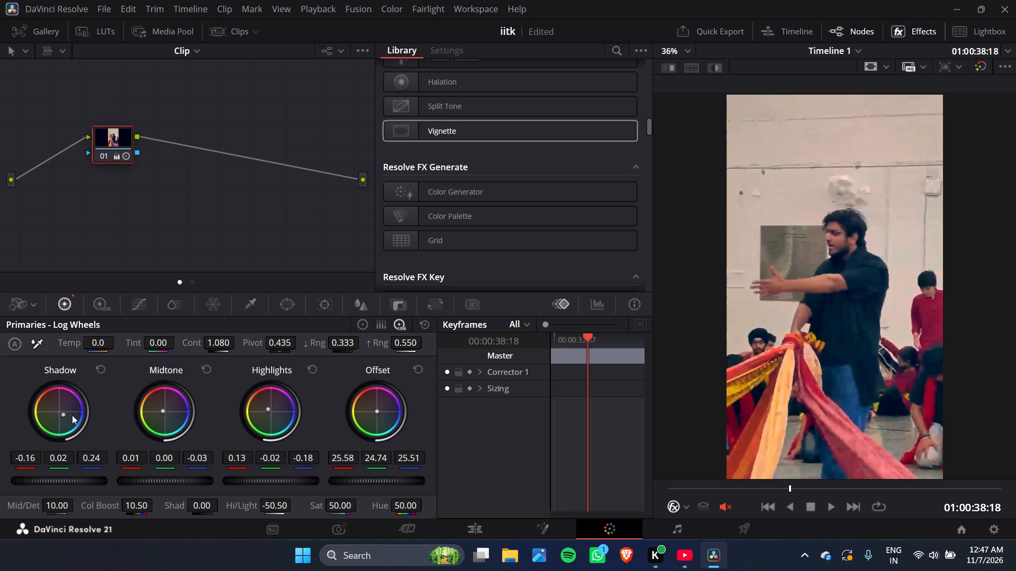
drag(63, 413, 76, 410)
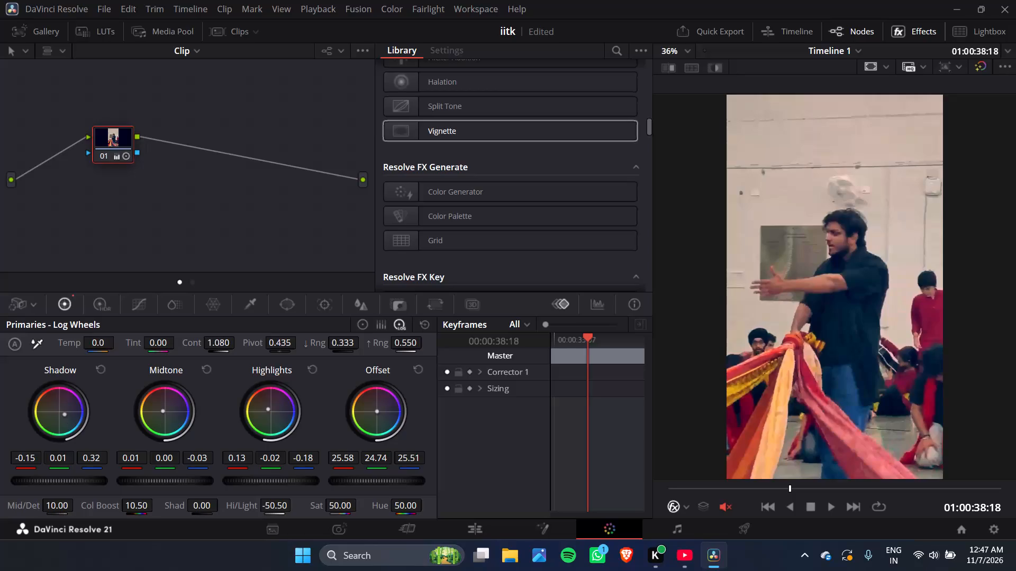
drag(76, 410, 76, 410)
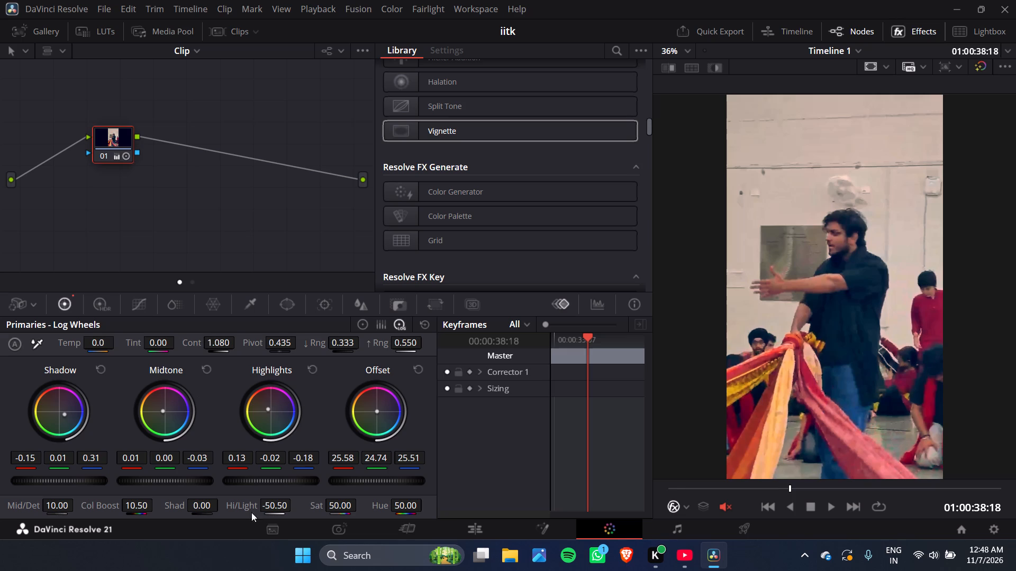
Raise the last clip's Hi/Light value to -5.50.
drag(275, 508, 303, 508)
drag(303, 508, 316, 510)
drag(316, 510, 546, 500)
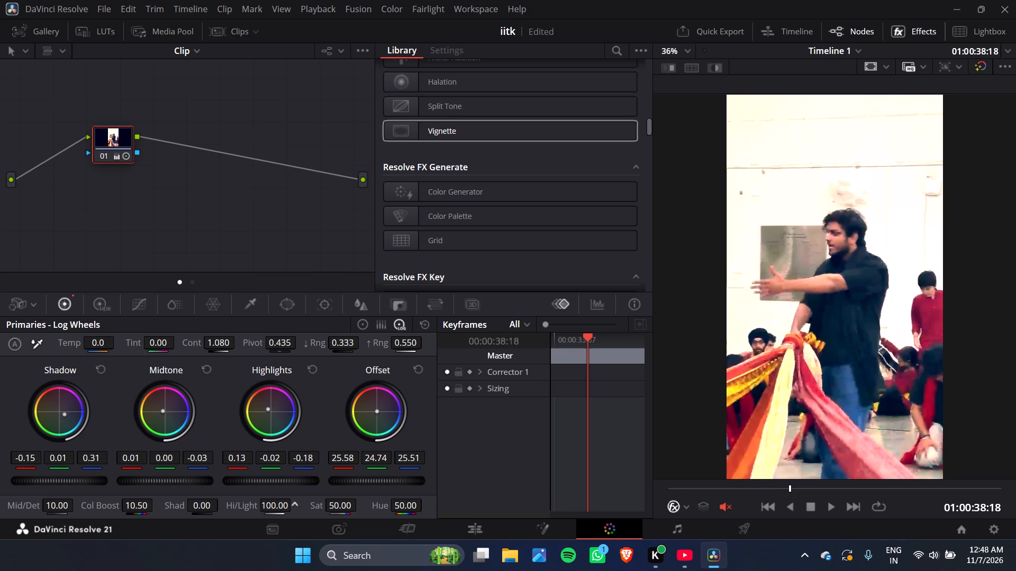
drag(546, 500, 406, 502)
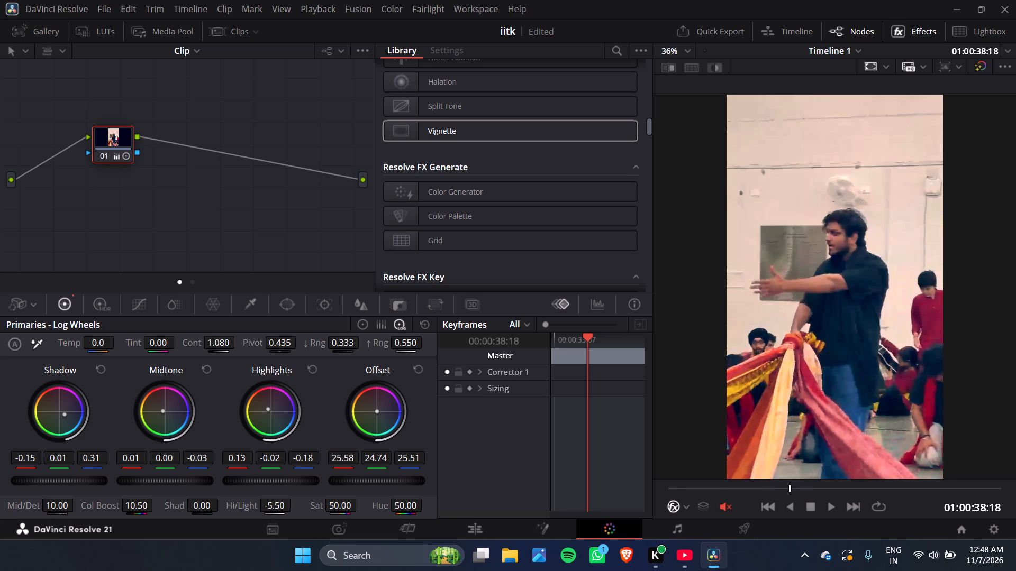
Rebalance the log midtones to about 0.05, -0.01, -0.05 and the log highlights to about 0.07, -0.01, -0.08.
drag(267, 407, 258, 409)
drag(258, 409, 292, 427)
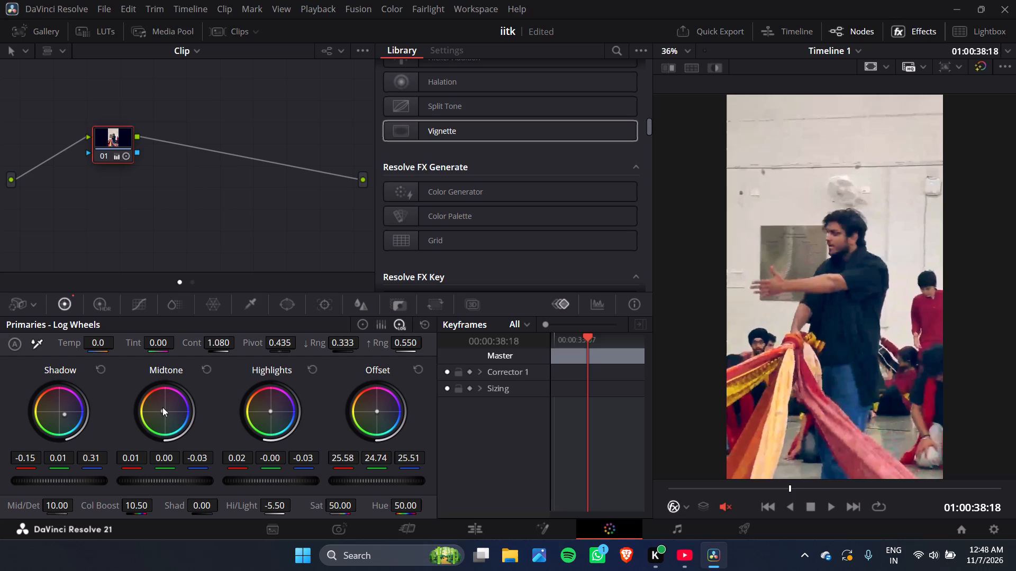
drag(162, 407, 150, 366)
drag(268, 409, 260, 399)
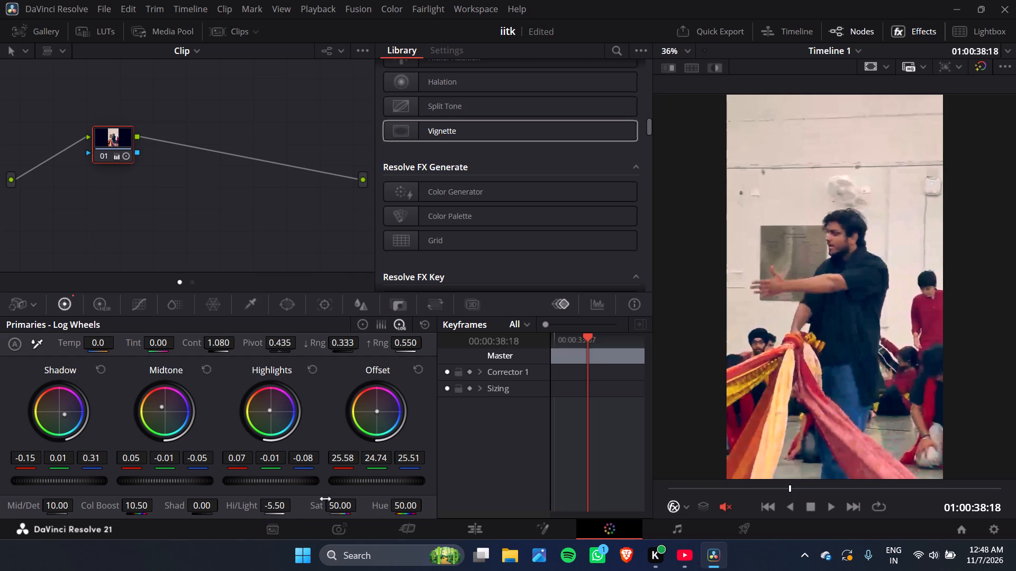
Set the last clip's saturation to 60.00 and its colour boost to 10.00.
drag(339, 505, 363, 508)
drag(363, 508, 405, 512)
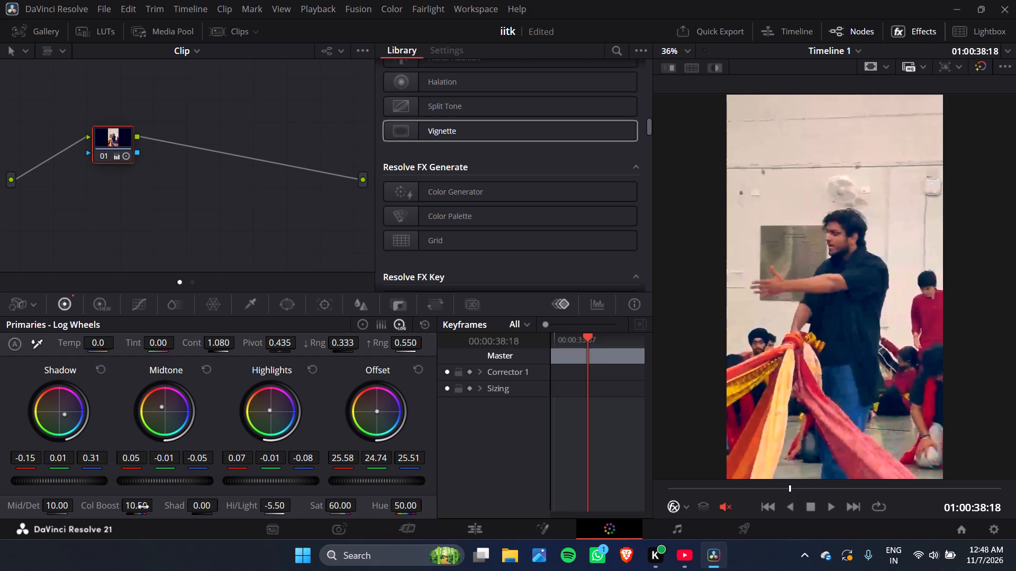
click(140, 507)
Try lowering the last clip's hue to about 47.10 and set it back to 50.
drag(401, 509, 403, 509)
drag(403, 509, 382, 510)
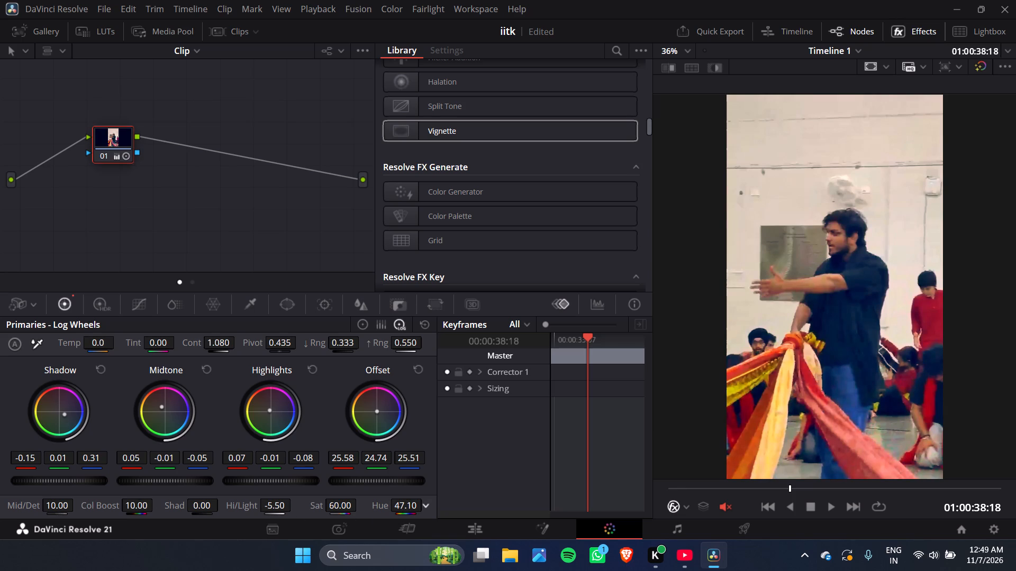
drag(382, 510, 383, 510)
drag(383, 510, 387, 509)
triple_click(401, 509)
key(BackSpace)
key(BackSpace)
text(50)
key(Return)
Adjust the last clip's colour temperature to 10.0, trying cooler values first.
drag(97, 347, 61, 344)
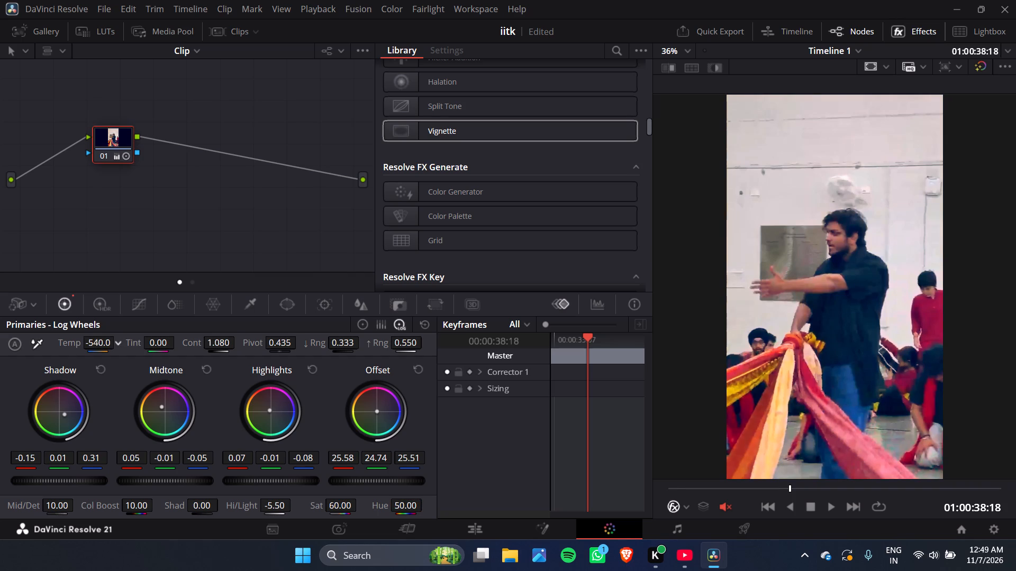
drag(61, 344, 61, 343)
drag(61, 343, 93, 339)
drag(93, 339, 98, 339)
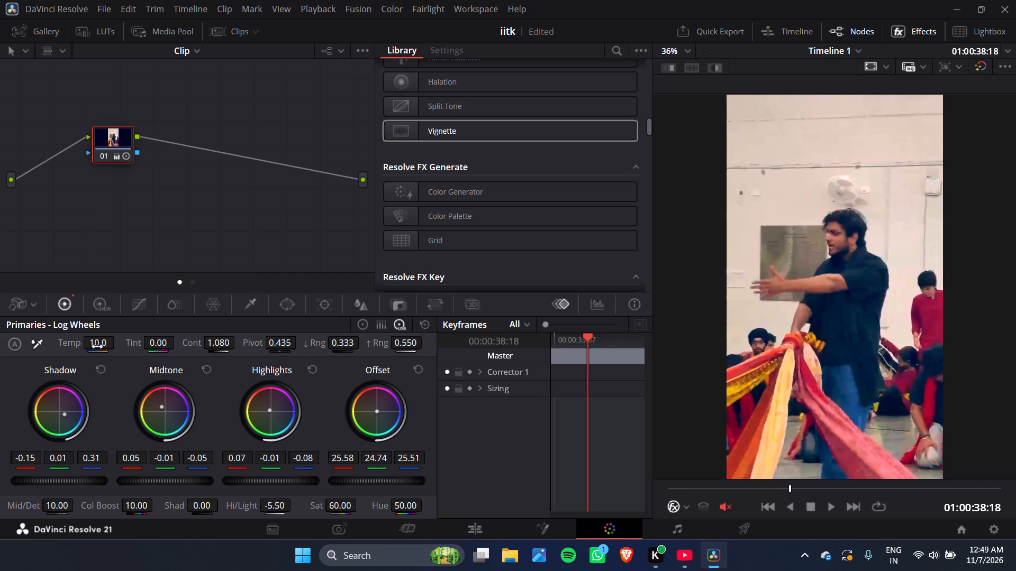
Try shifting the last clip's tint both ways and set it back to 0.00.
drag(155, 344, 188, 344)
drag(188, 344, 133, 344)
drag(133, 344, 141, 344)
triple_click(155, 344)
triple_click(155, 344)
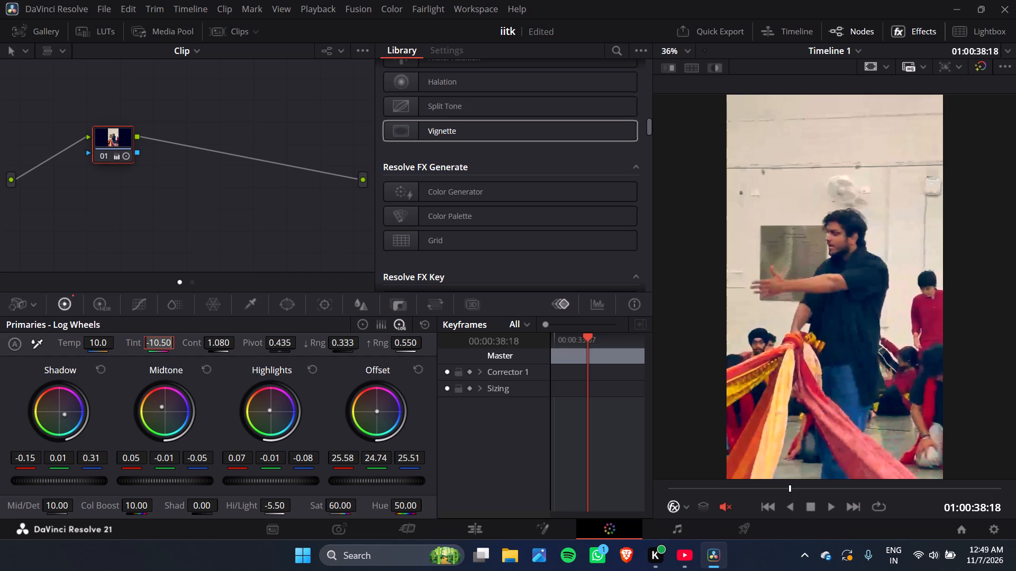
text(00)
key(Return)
Raise the last clip's contrast to 1.088.
click(228, 345)
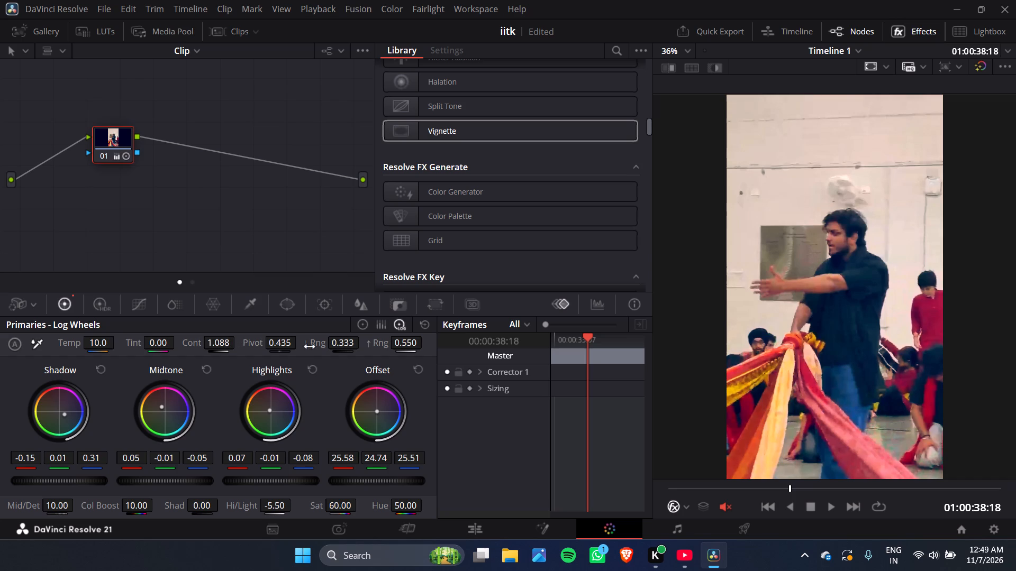
Compare the last clip with its corrector node bypassed and re-enabled.
click(102, 154)
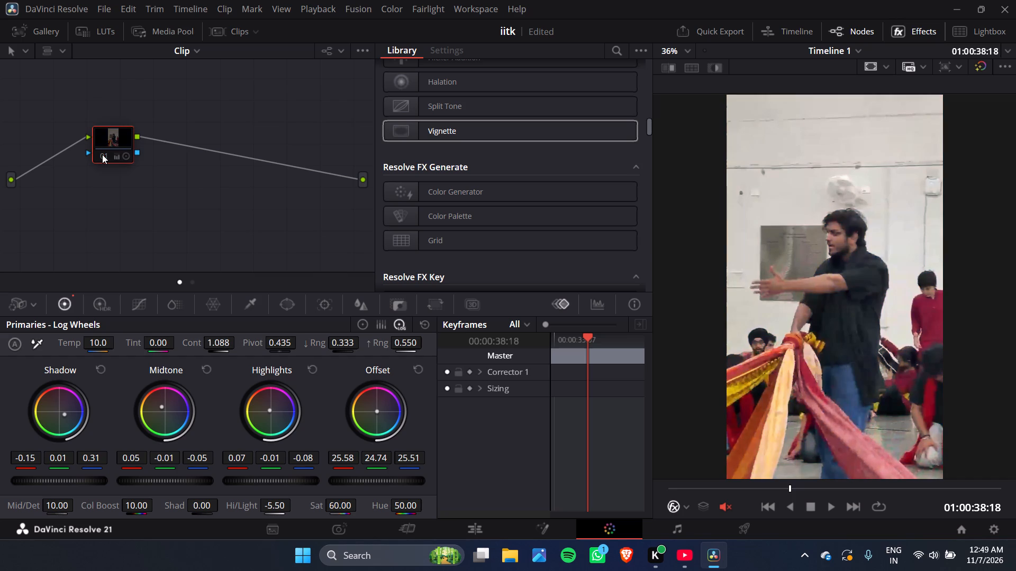
click(102, 154)
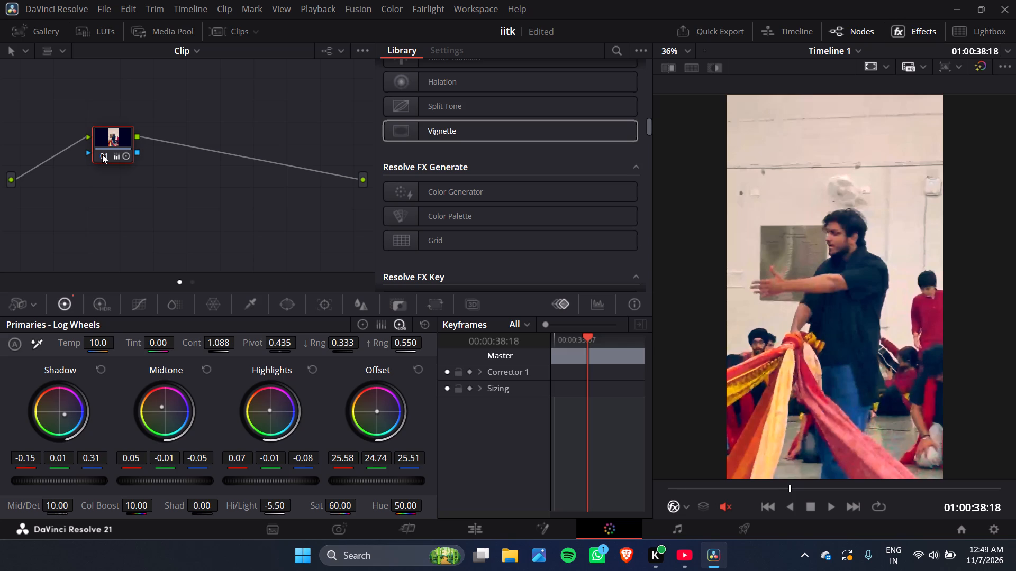
At about 01:00:45:21 in the last clip, lower Hi/Light to -49.50 and saturation to 54.00.
click(949, 485)
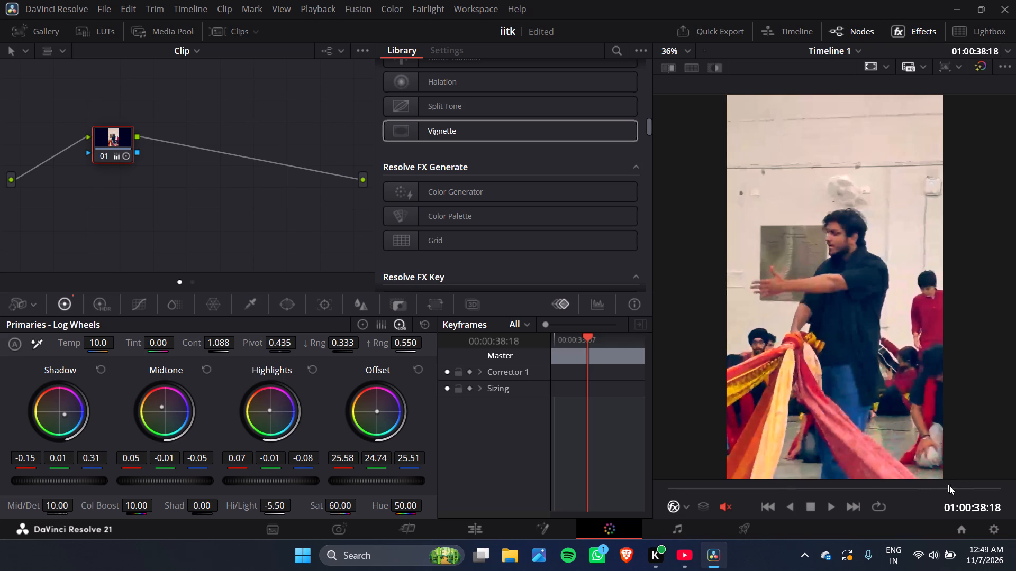
click(960, 485)
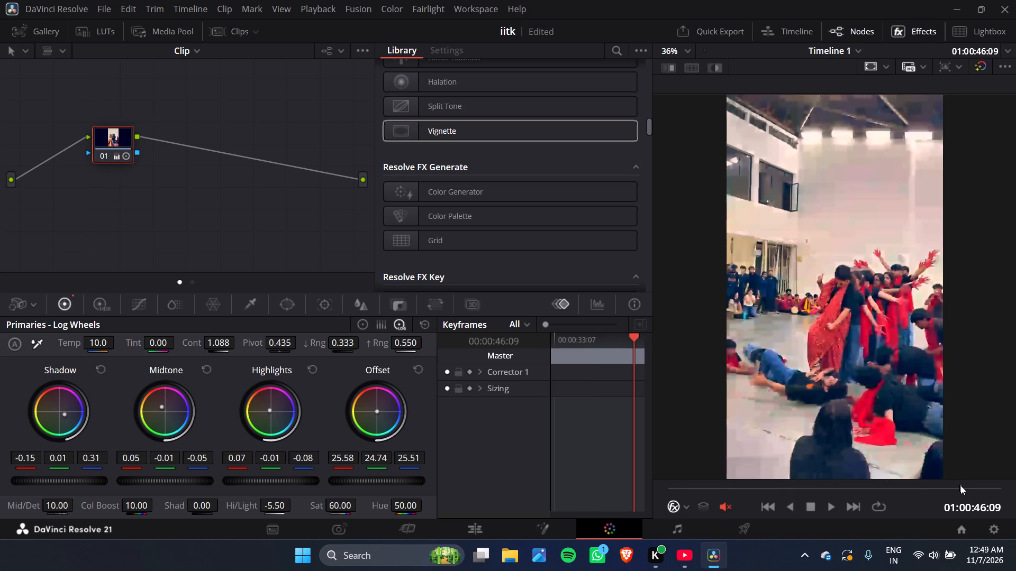
click(949, 486)
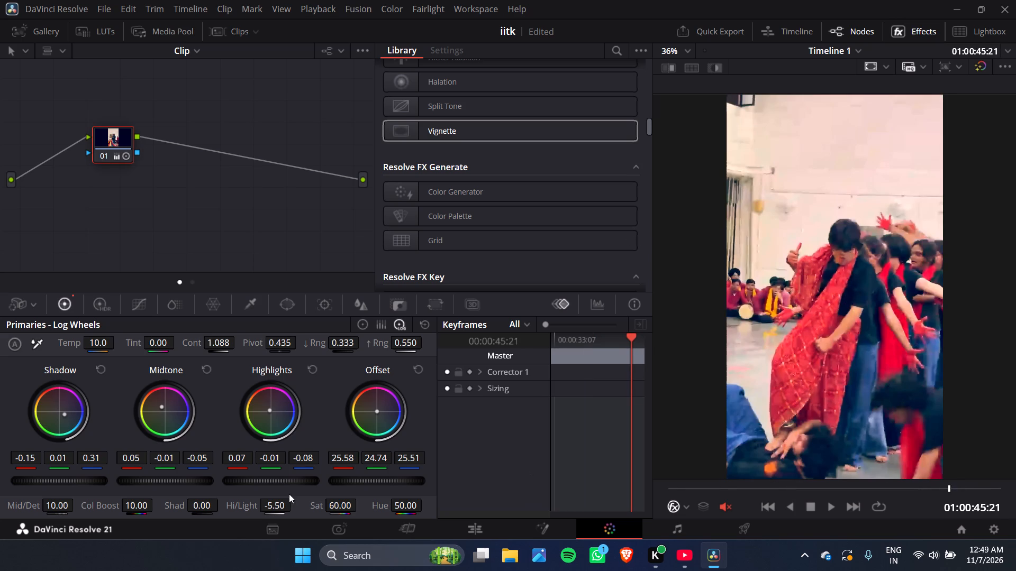
drag(279, 505, 228, 505)
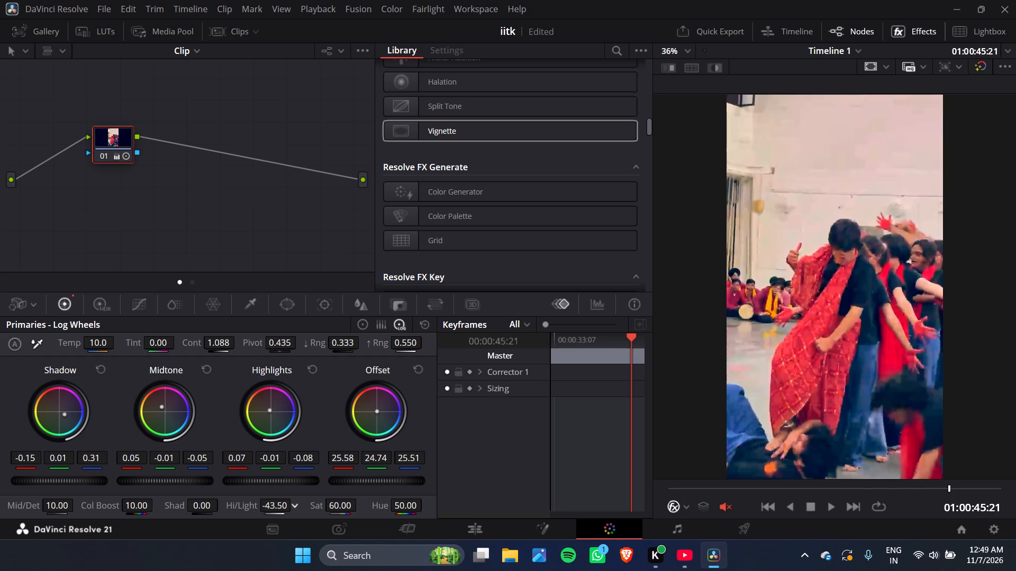
drag(228, 505, 221, 505)
drag(340, 505, 306, 511)
drag(340, 505, 334, 505)
Warm the last clip's offset balance to about 31.01 red, 23.37 green and 22.81 blue.
drag(376, 410, 404, 423)
drag(404, 423, 376, 393)
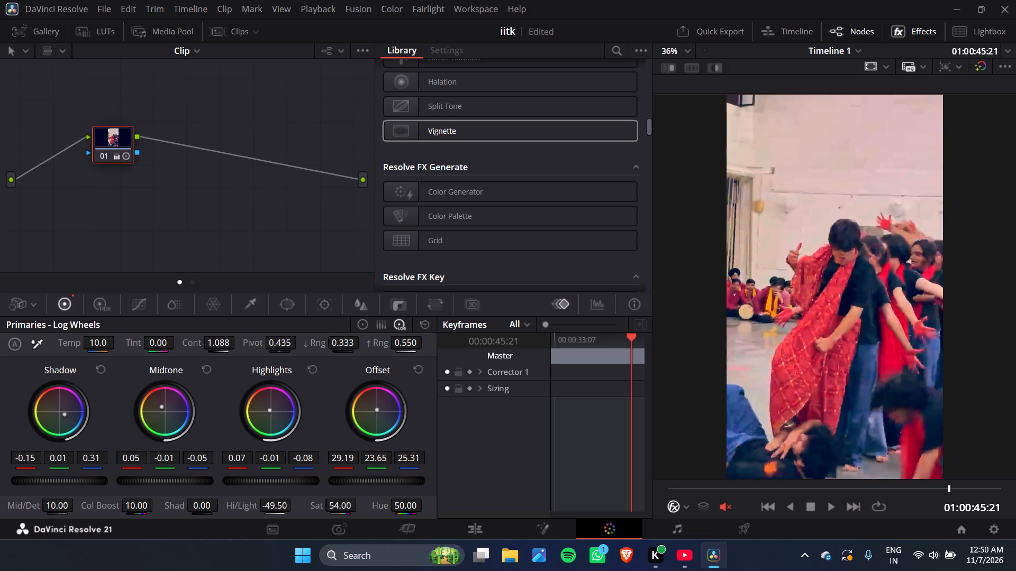
drag(376, 393, 367, 386)
Lower the last clip's saturation to 51.10 and its colour boost to -5.50.
drag(338, 504, 324, 504)
drag(324, 504, 319, 505)
drag(141, 508, 135, 508)
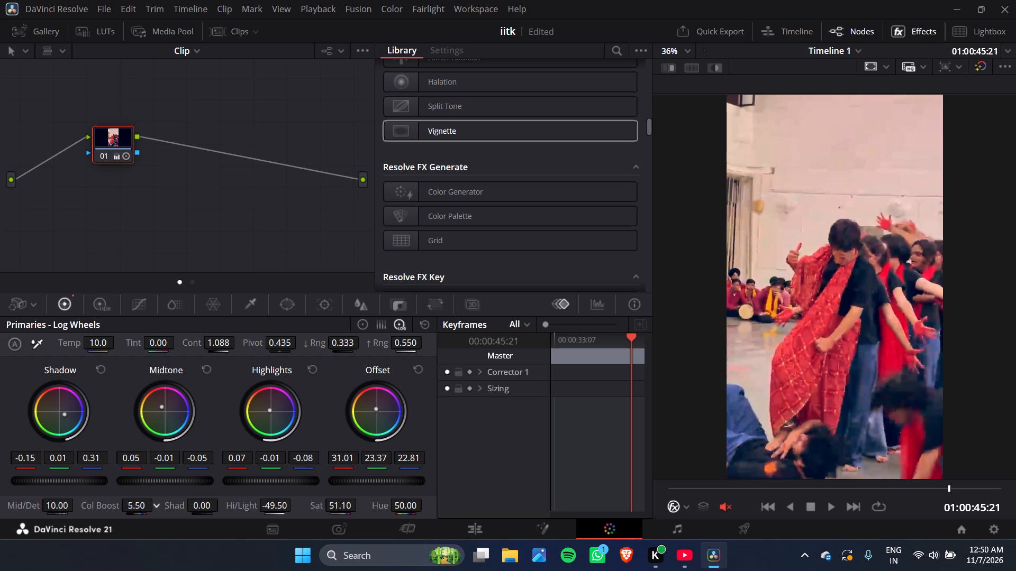
drag(135, 508, 118, 509)
drag(118, 509, 120, 509)
Shift the last clip's offset balance towards yellow, to about 29.92 red, 24.02 green and 19.23 blue.
drag(376, 408, 363, 412)
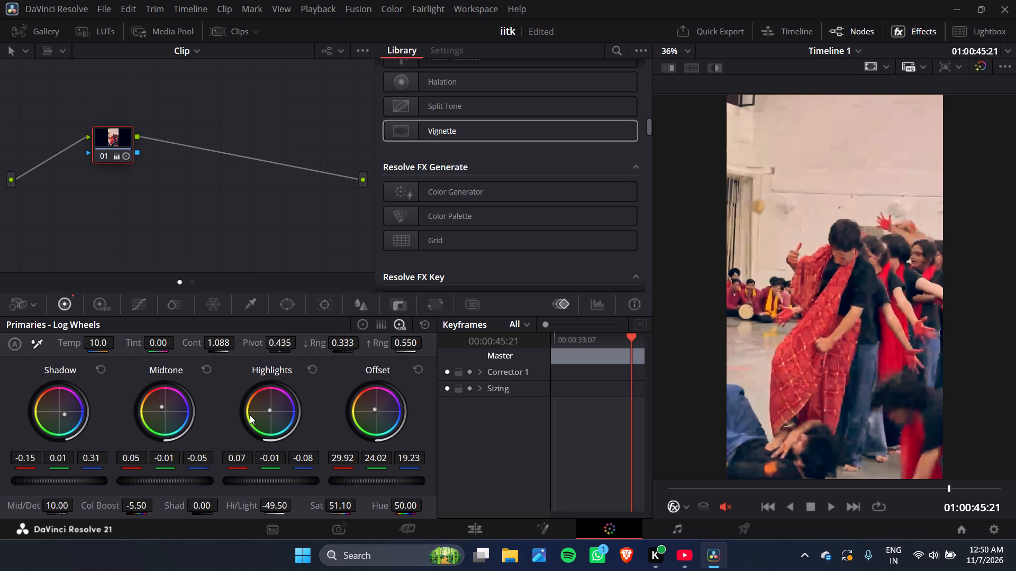
click(273, 509)
Unlink the custom curve channels and add midtone, highlight and shadow control points to the luma curve.
click(137, 299)
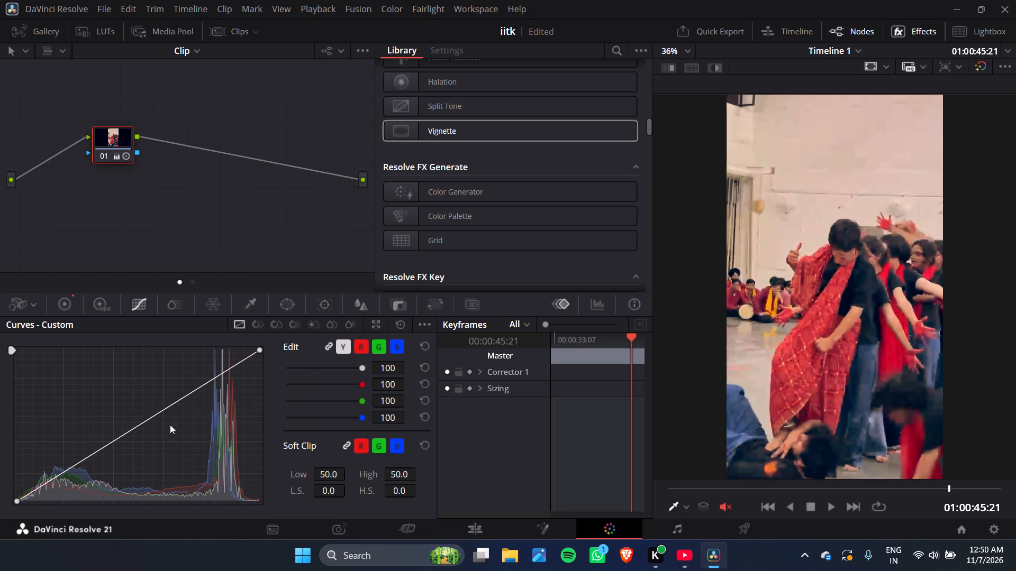
click(327, 344)
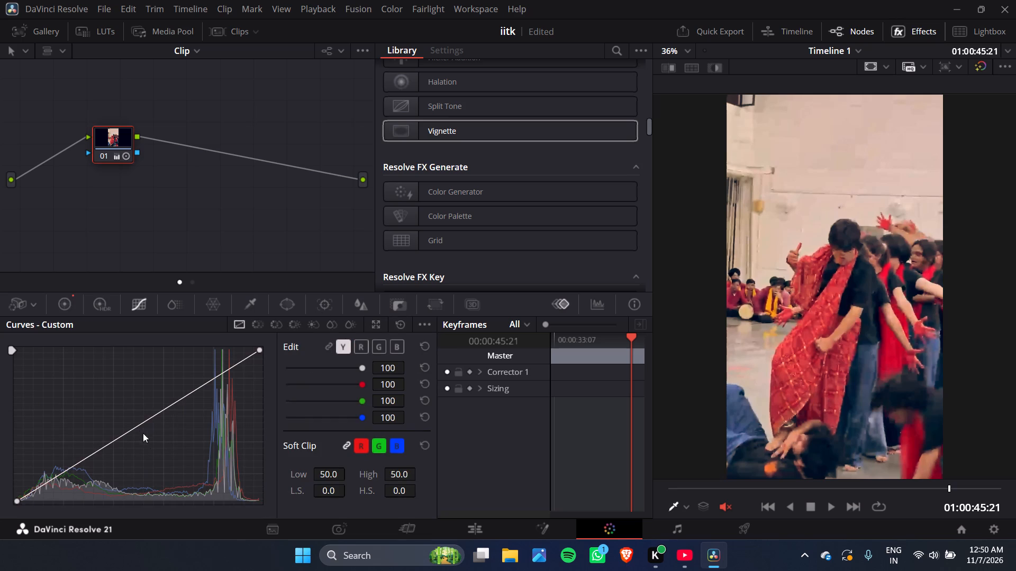
click(135, 426)
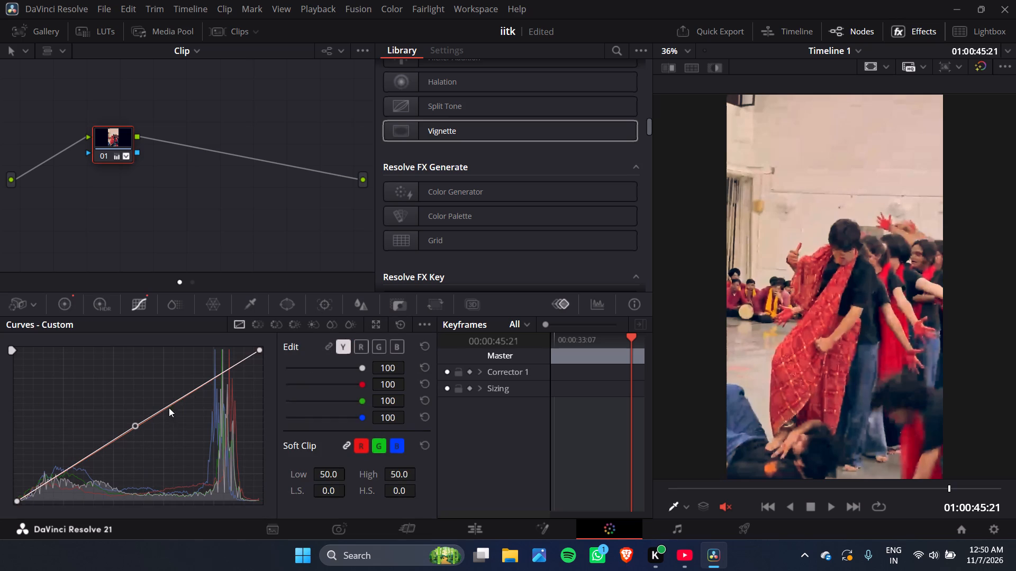
click(211, 377)
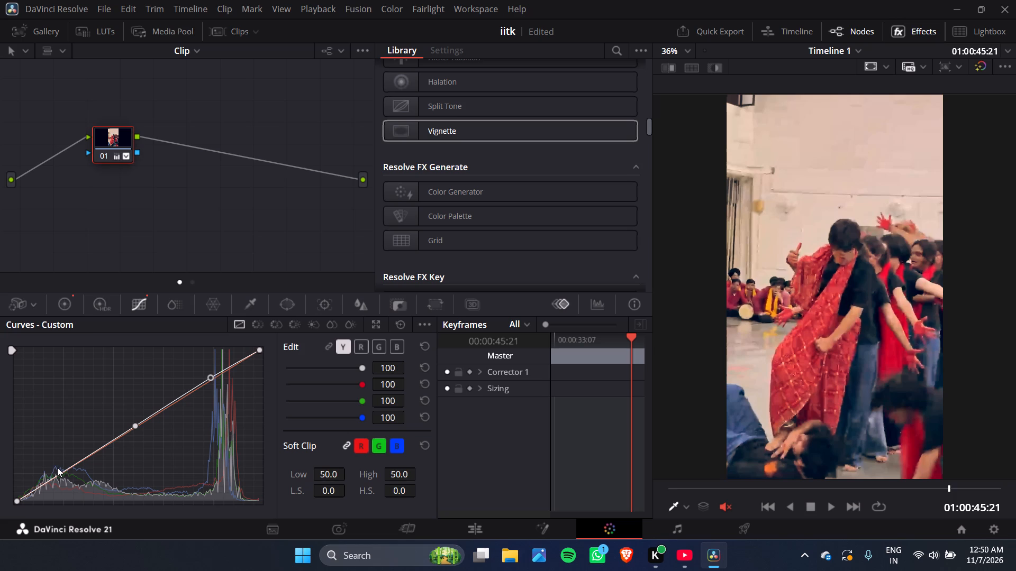
click(59, 474)
click(59, 474)
Reshape the last clip's luma curve with a deeper black point, raised shadows, slightly lifted midtones, reduced highlights and a lowered white point.
drag(15, 501, 31, 504)
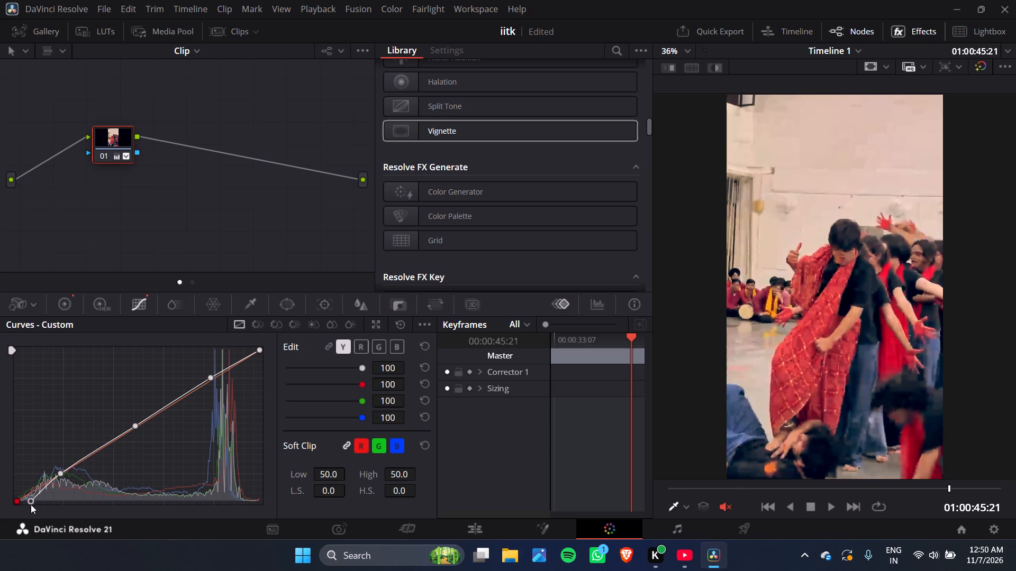
click(60, 471)
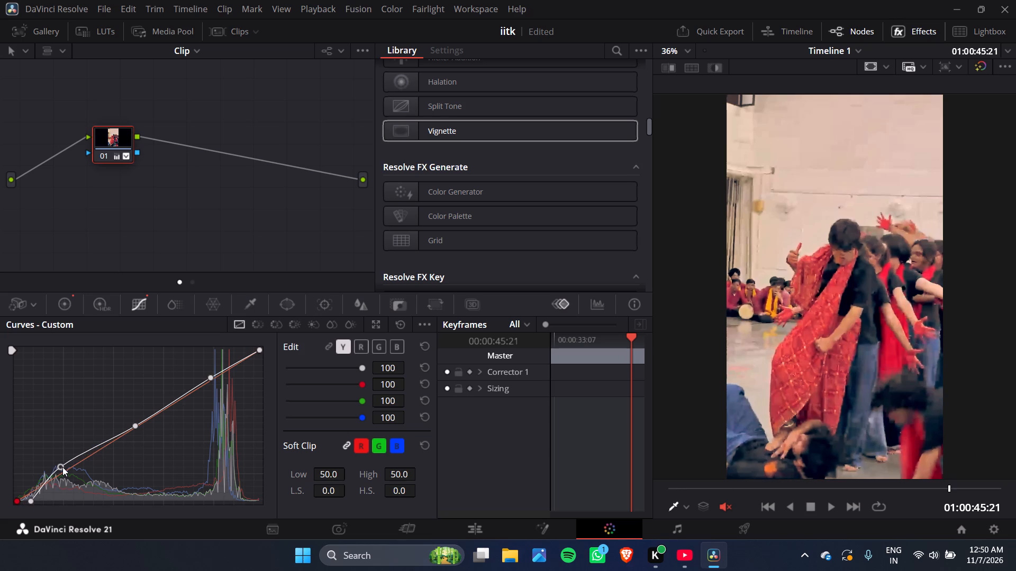
drag(135, 426, 143, 431)
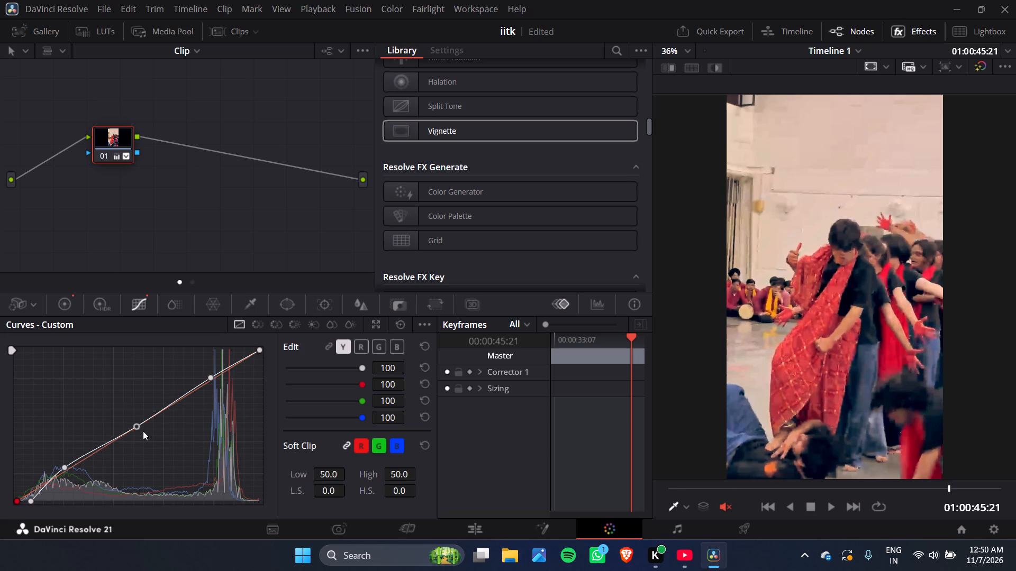
drag(143, 431, 145, 435)
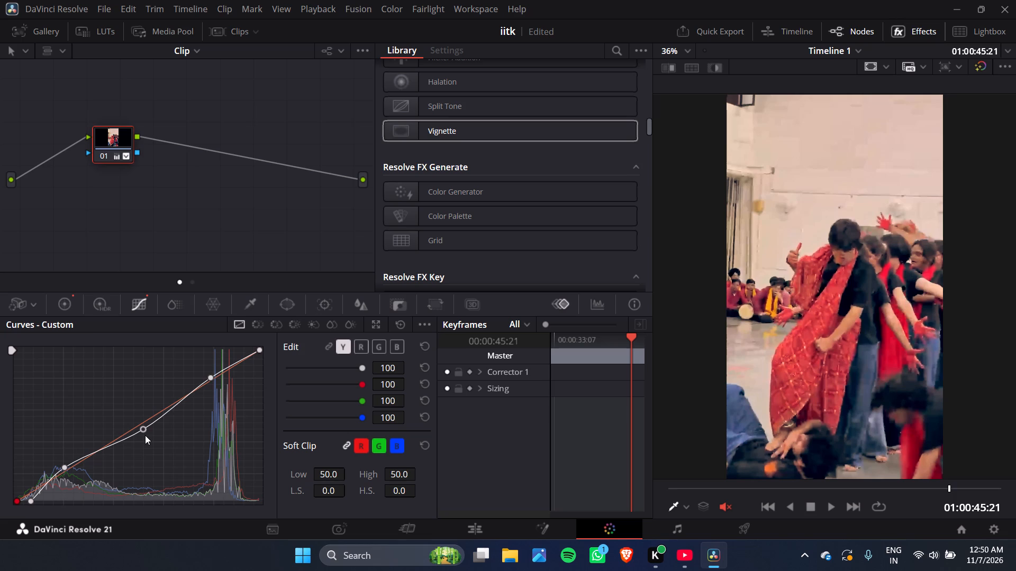
drag(145, 435, 142, 427)
drag(142, 427, 139, 427)
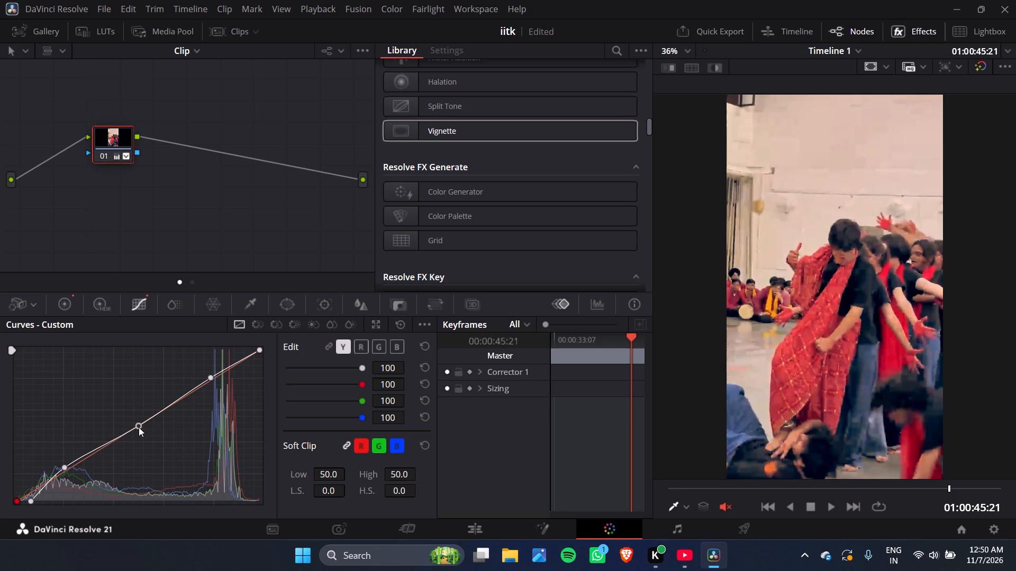
drag(139, 427, 139, 430)
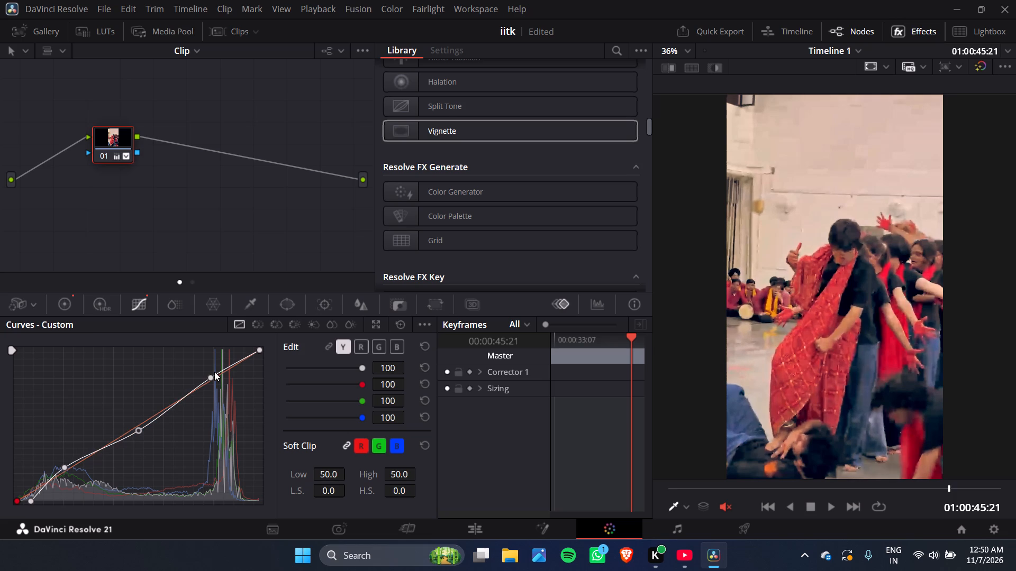
drag(211, 375, 217, 380)
drag(138, 428, 134, 426)
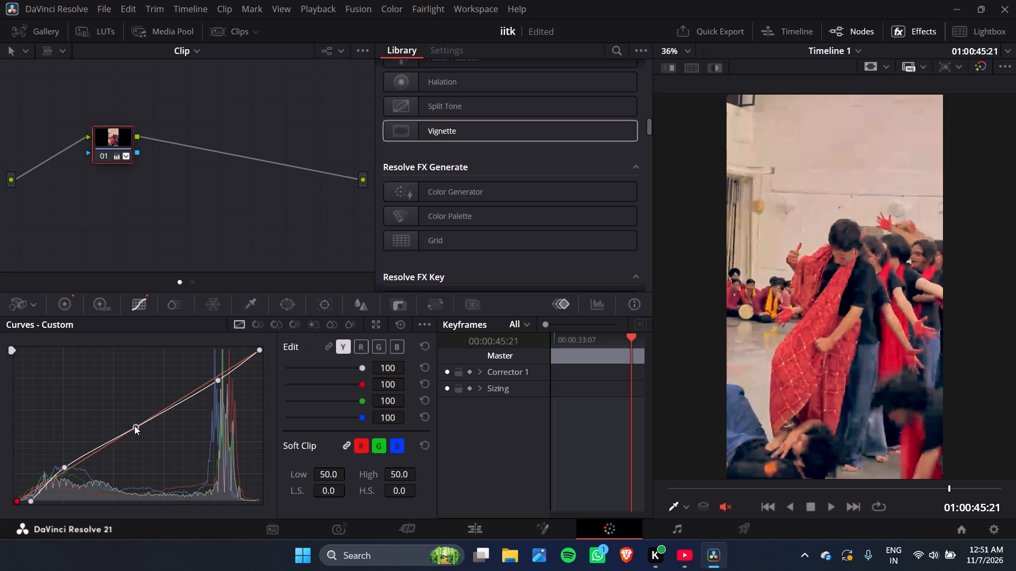
drag(134, 426, 132, 426)
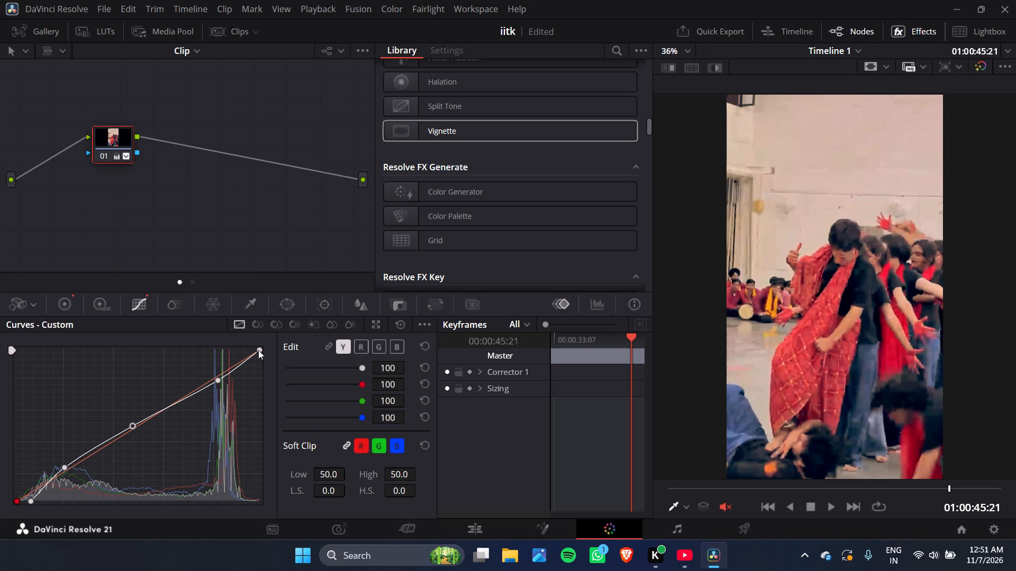
drag(258, 350, 267, 354)
drag(267, 354, 262, 358)
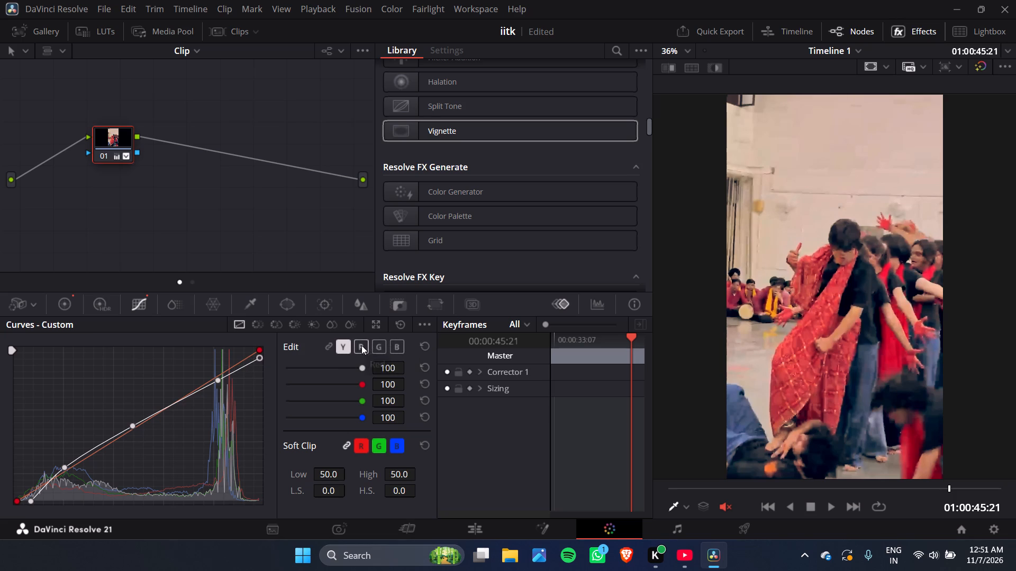
Add midtone, highlight and shadow control points to the blue curve and pull its midtone point slightly down.
click(391, 344)
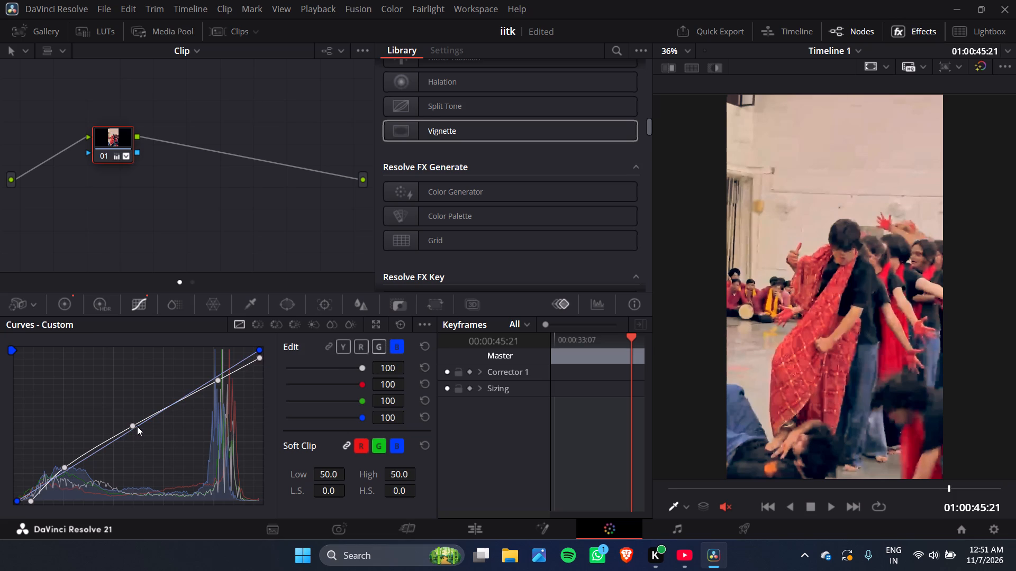
click(137, 426)
click(224, 371)
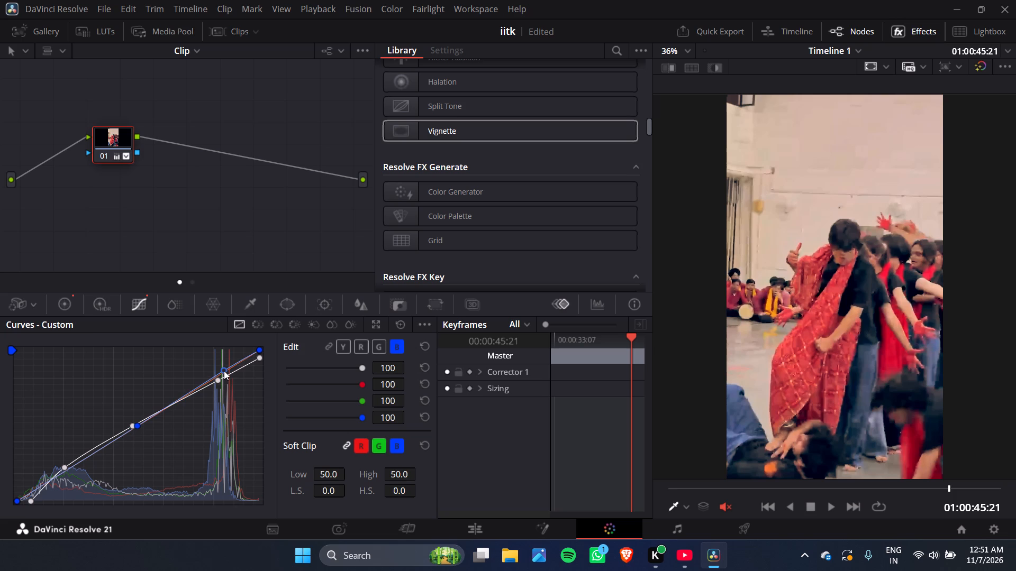
click(56, 474)
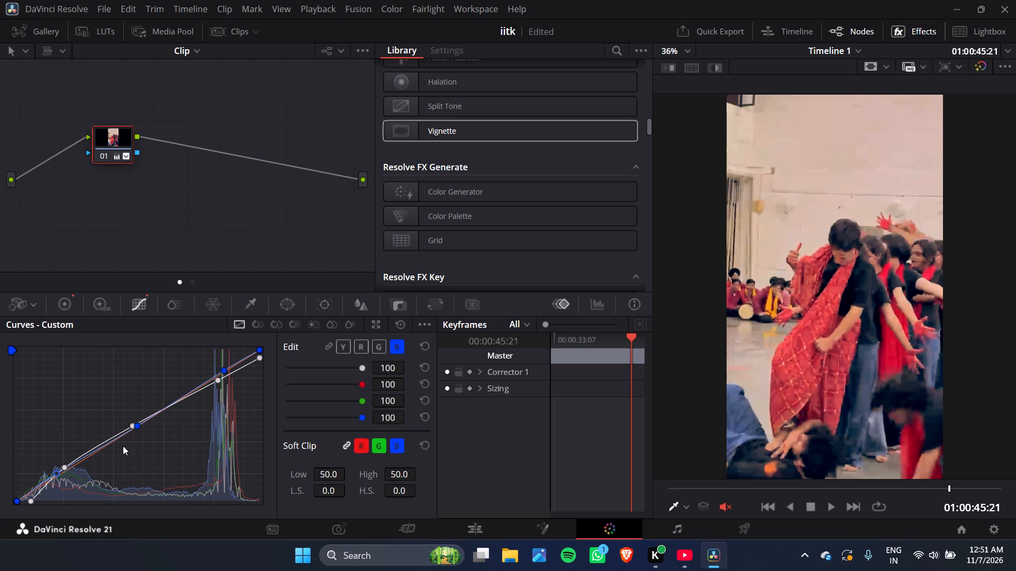
drag(135, 424, 139, 427)
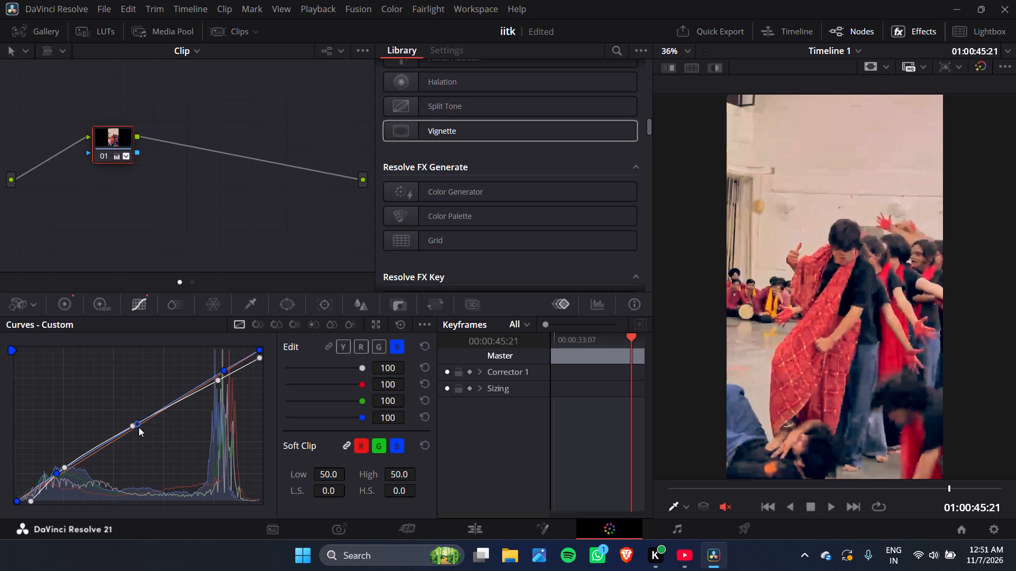
drag(139, 427, 139, 432)
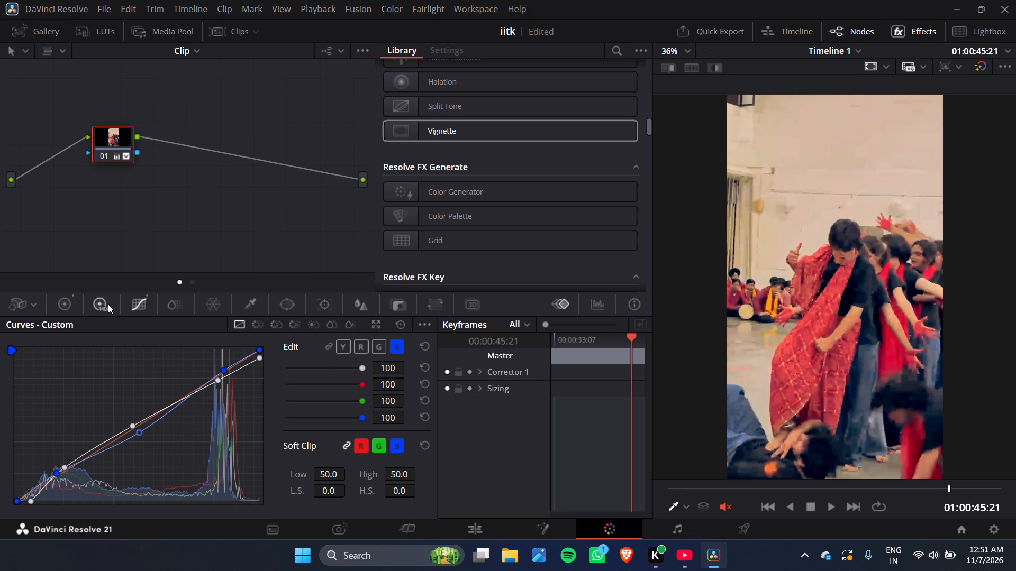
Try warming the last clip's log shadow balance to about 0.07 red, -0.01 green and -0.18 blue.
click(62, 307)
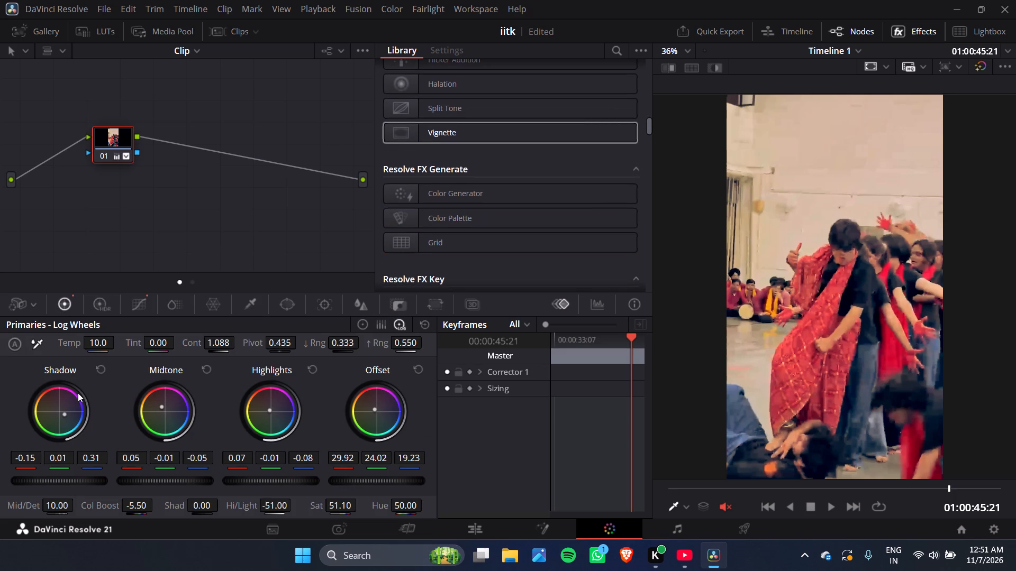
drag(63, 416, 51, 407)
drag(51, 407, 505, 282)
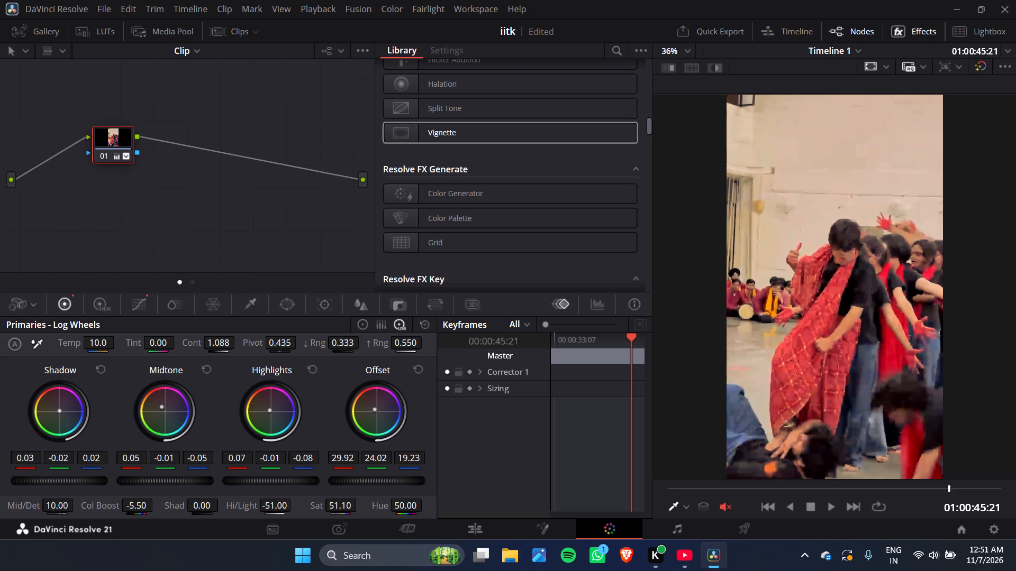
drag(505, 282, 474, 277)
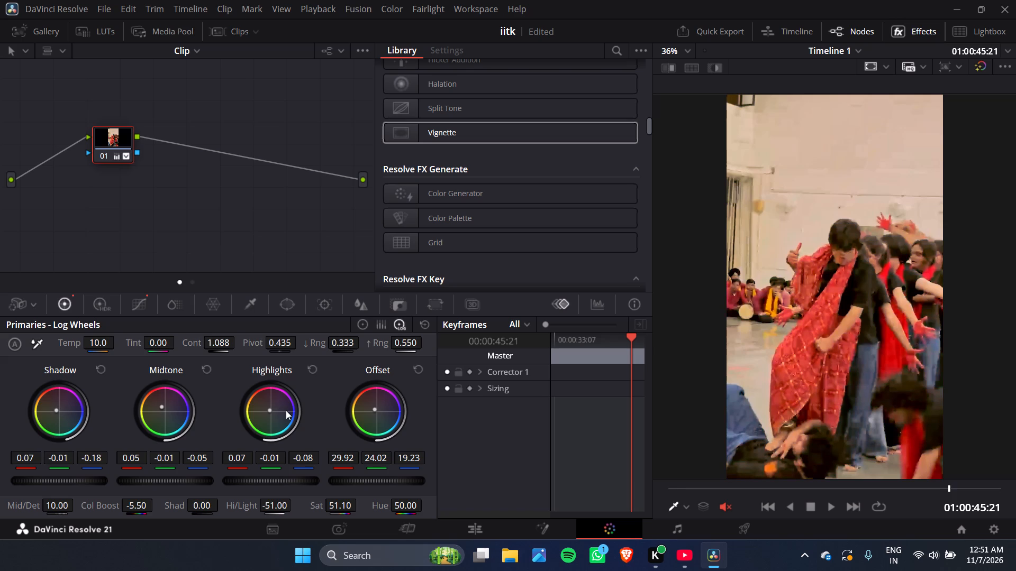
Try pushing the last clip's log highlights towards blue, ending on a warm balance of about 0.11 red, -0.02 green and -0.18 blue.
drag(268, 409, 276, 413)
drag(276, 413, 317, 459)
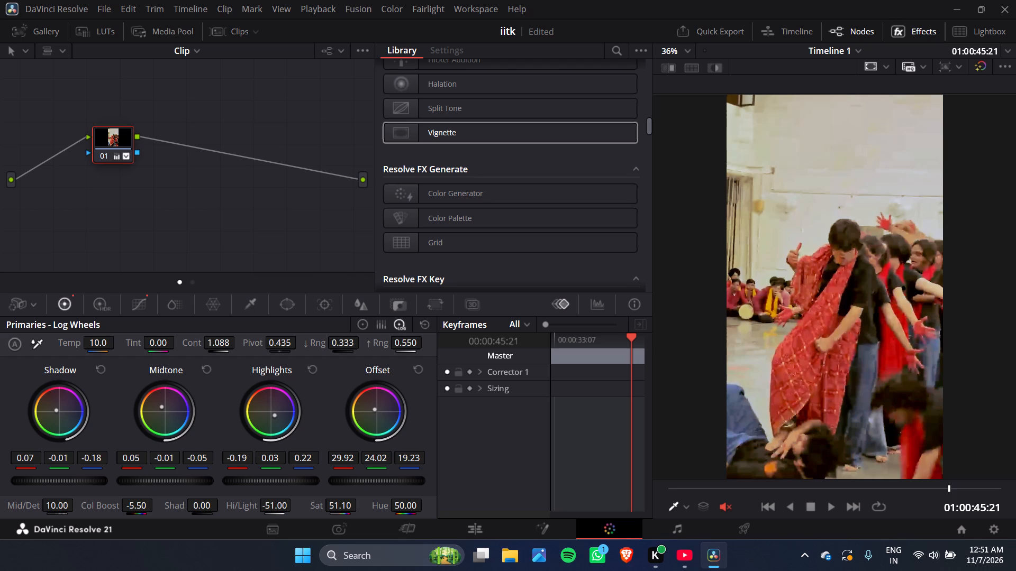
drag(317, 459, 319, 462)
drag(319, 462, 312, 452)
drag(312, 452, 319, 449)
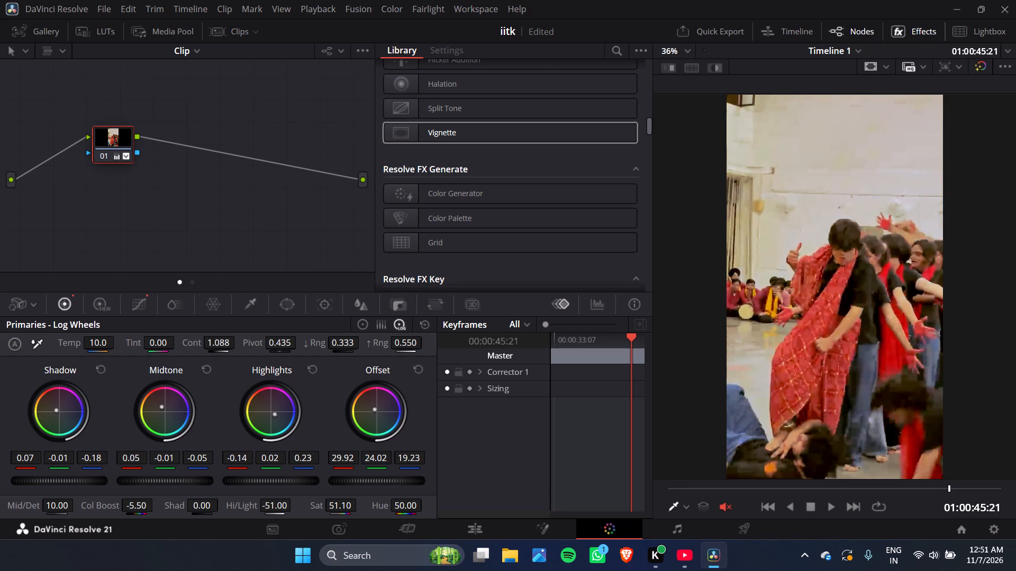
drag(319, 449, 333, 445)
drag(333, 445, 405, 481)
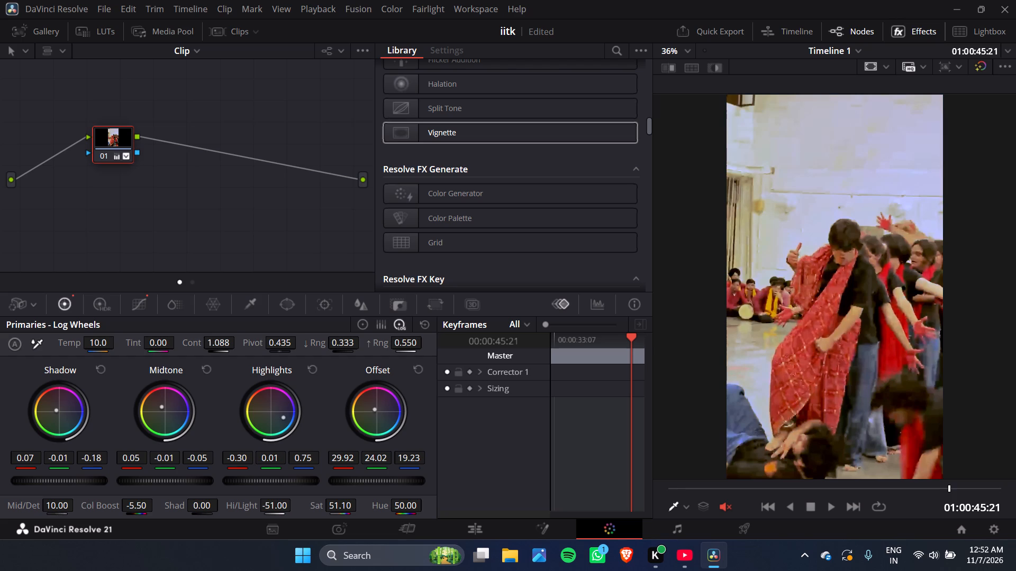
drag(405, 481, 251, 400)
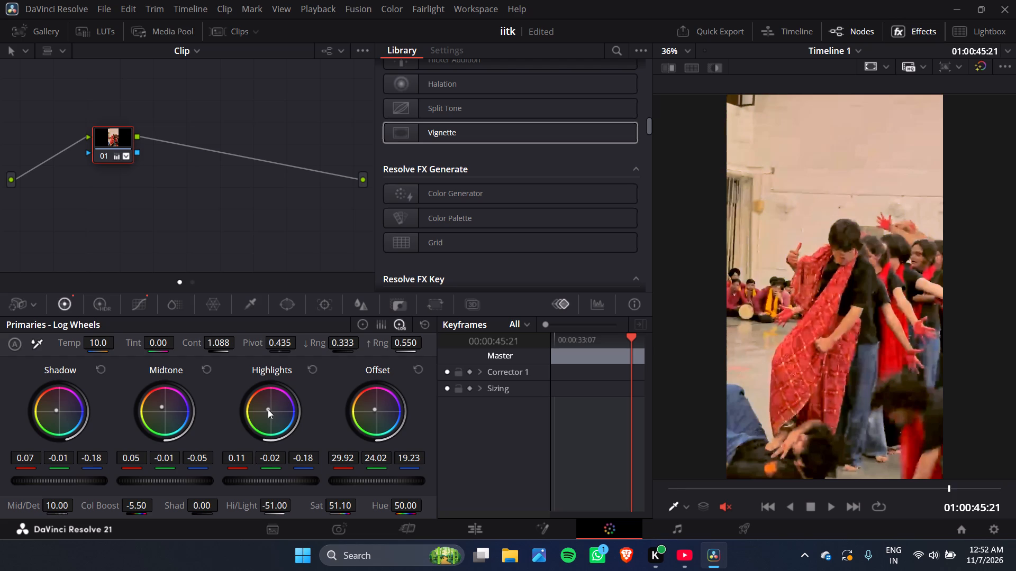
Cool the last clip's log shadow balance to about -0.11 red, 0.01 green and 0.16 blue.
drag(58, 409, 110, 441)
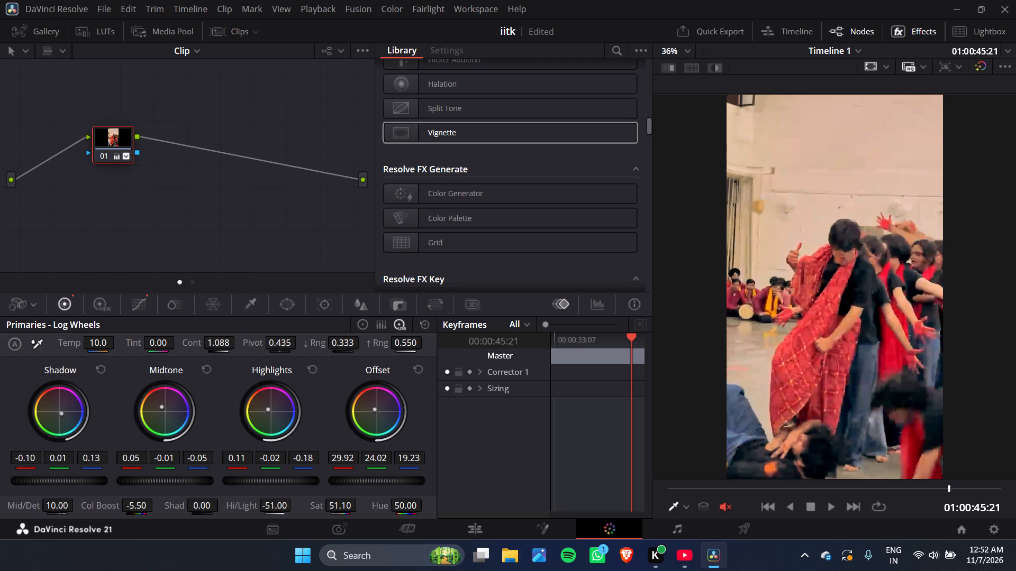
drag(110, 441, 116, 443)
Adjust the last clip's log highlight balance to a mild warmth of about 0.09 red, -0.02 green and -0.07 blue.
drag(267, 409, 267, 403)
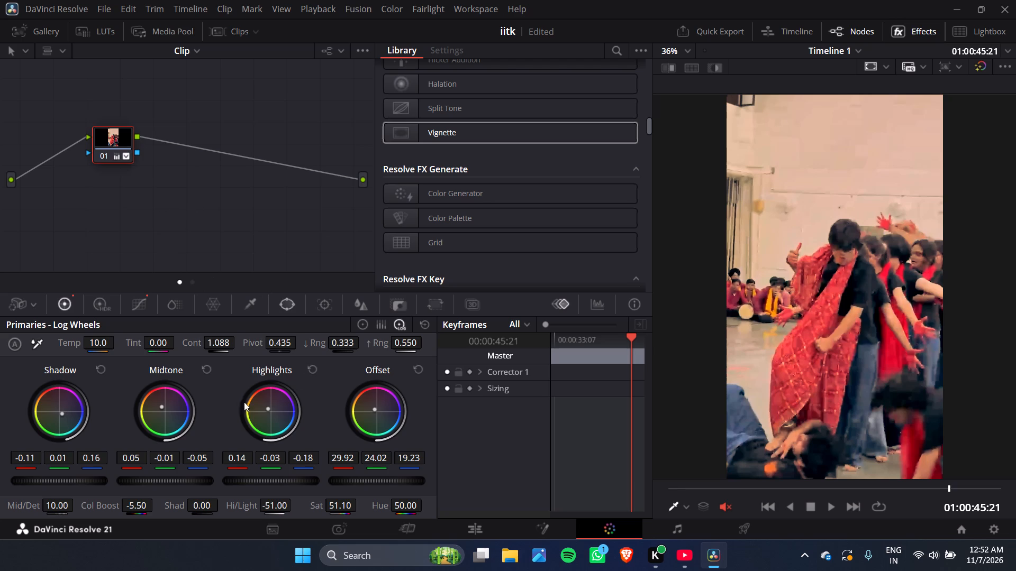
drag(267, 407, 284, 417)
Play back the edited timeline from about 01:00:16:13 to review the graded clips.
click(462, 527)
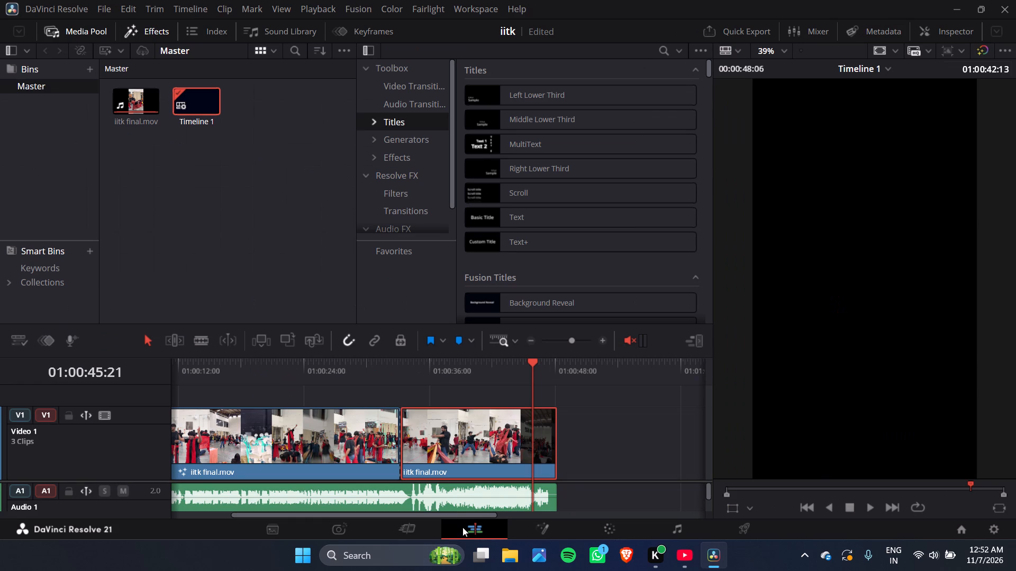
click(226, 370)
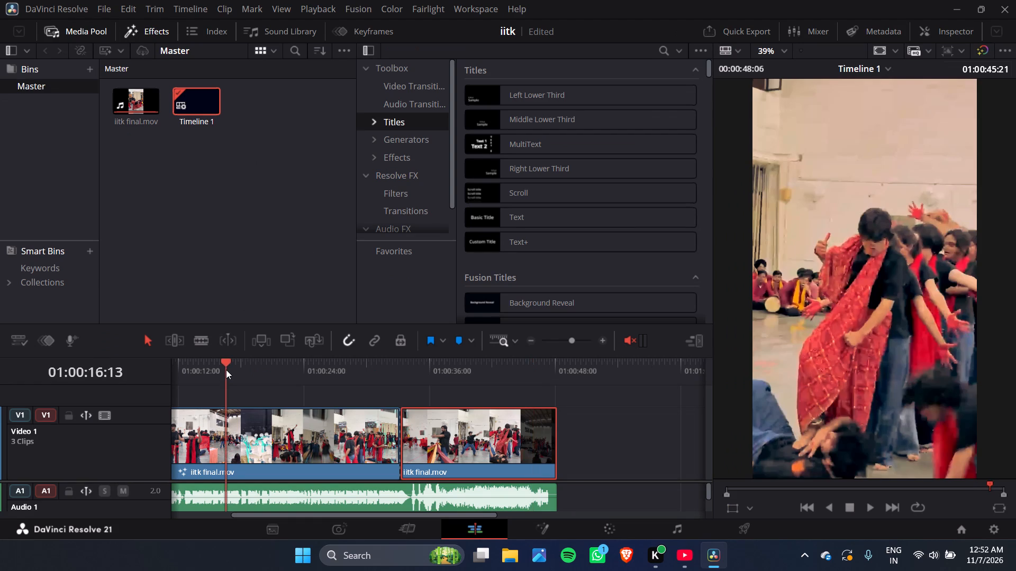
key(space)
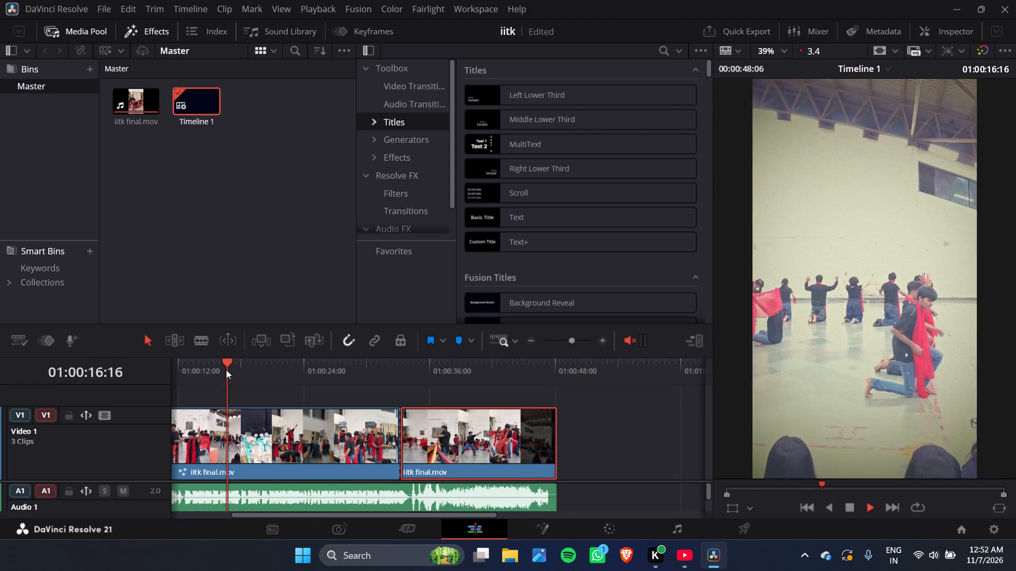
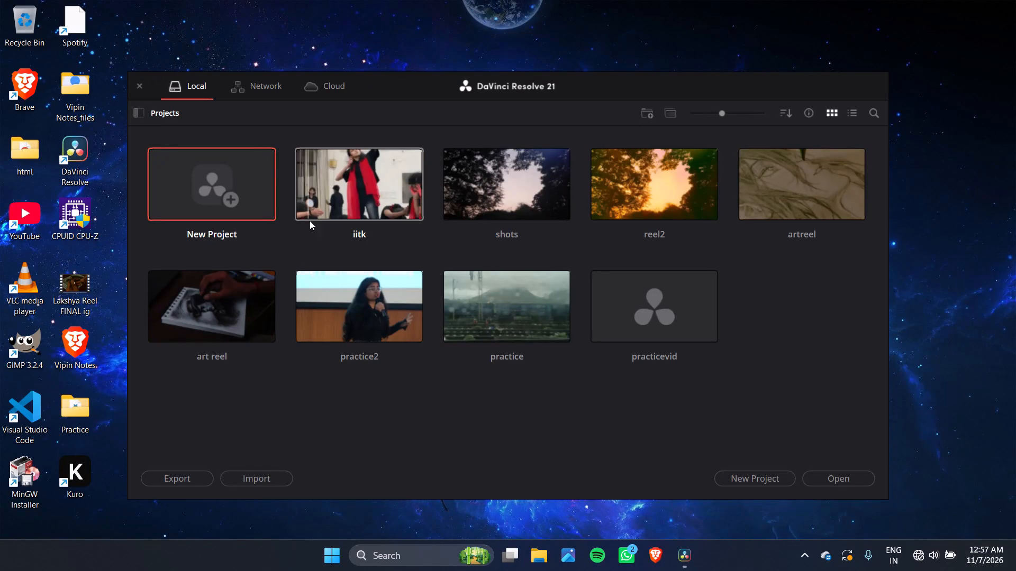
Open the iitk project from the local project library.
double_click(342, 203)
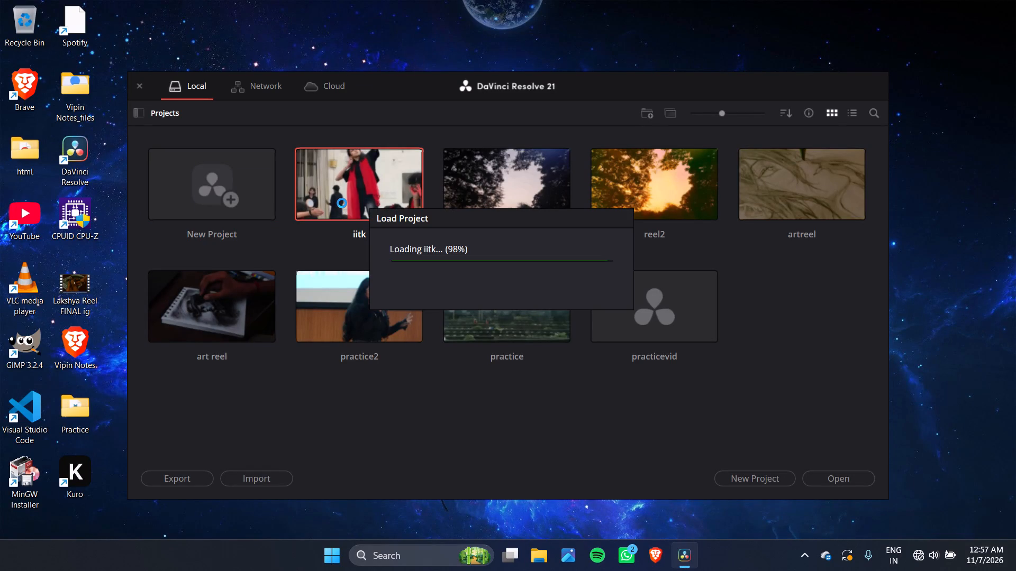
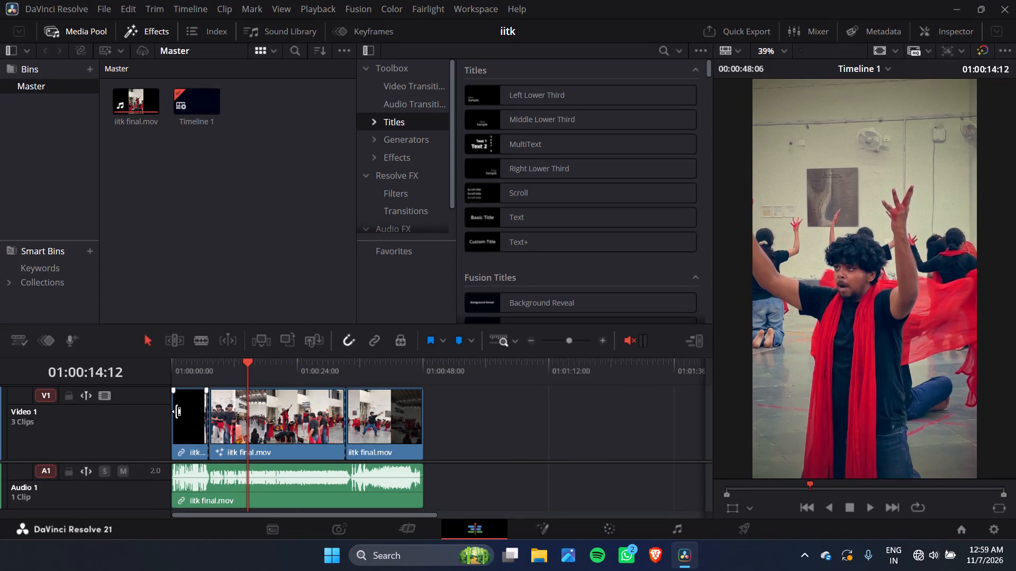
Play the start of Timeline 1 briefly and unmute the timeline's audio monitoring.
click(178, 363)
key(space)
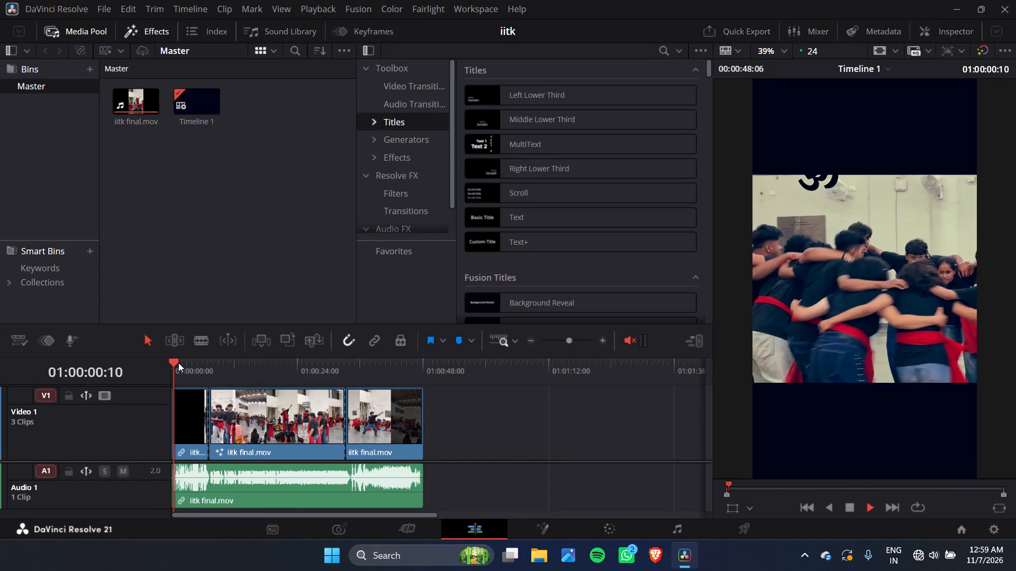
key(space)
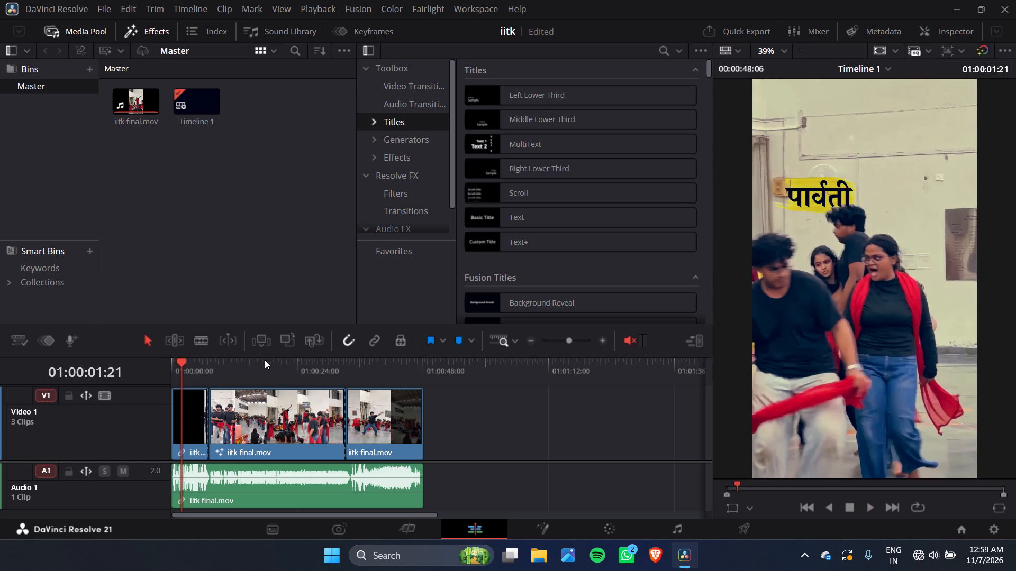
click(625, 336)
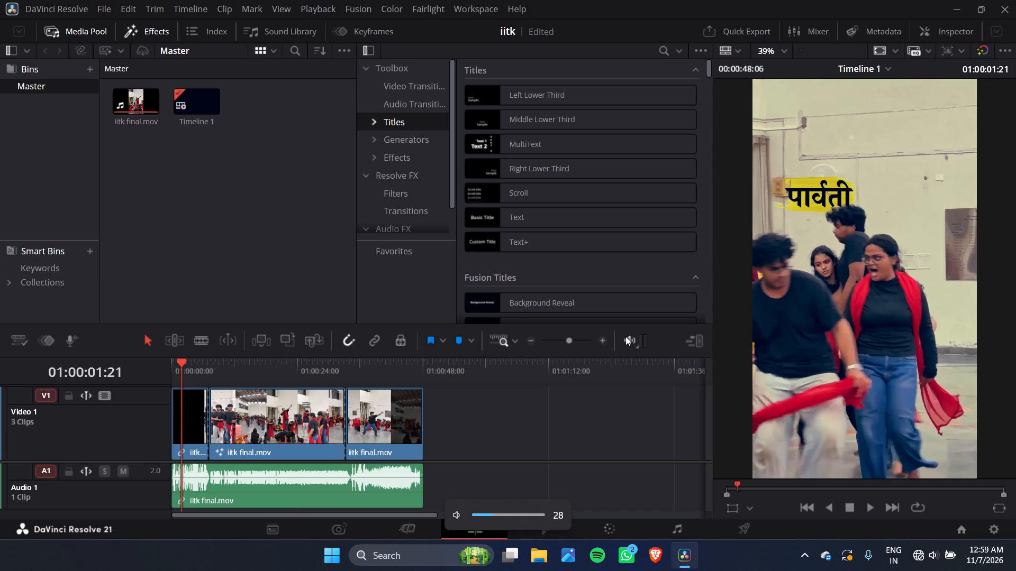
Play Timeline 1 from its beginning with sound to review the graded opening and middle clips.
key(space)
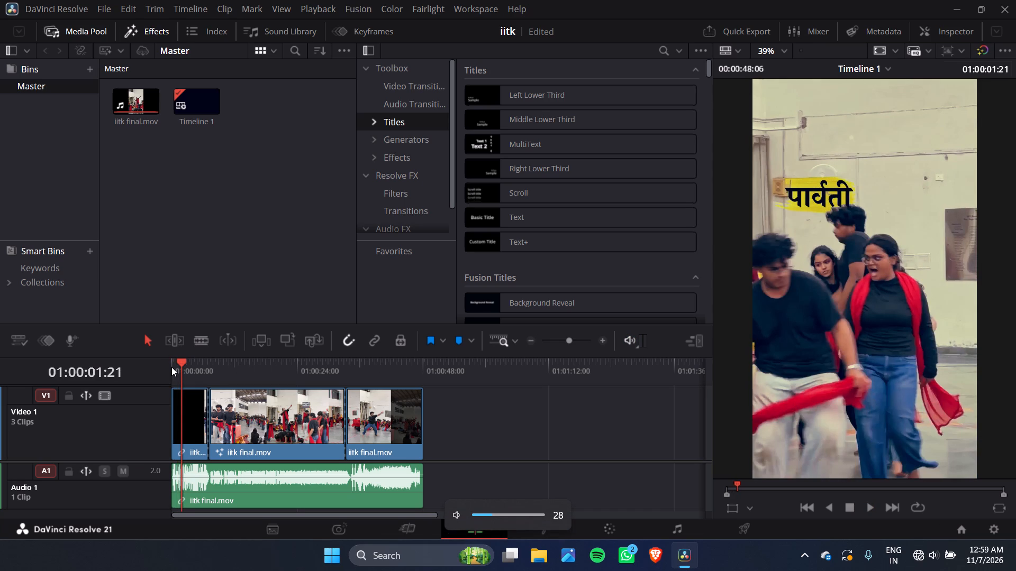
click(169, 363)
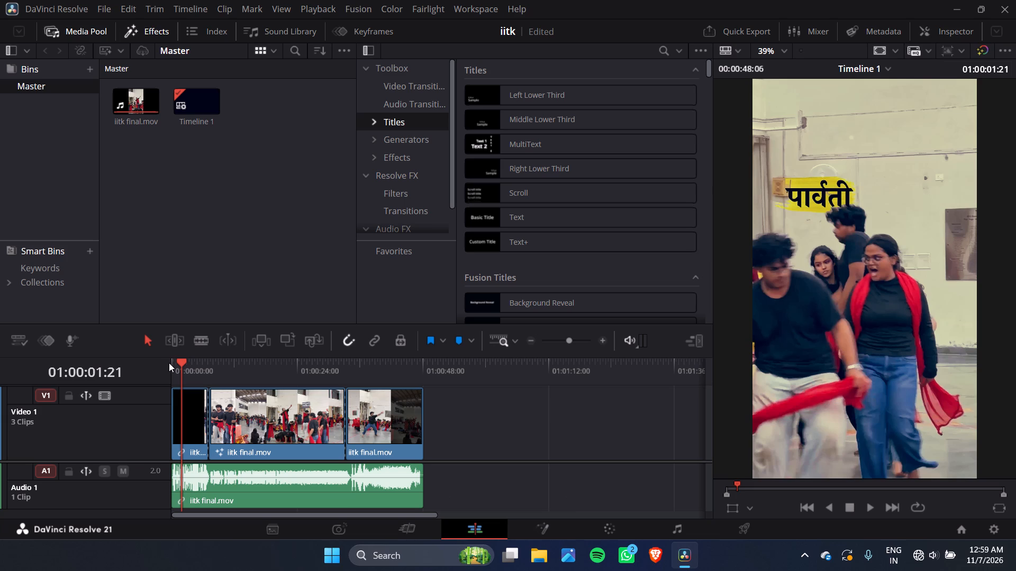
click(173, 364)
click(195, 362)
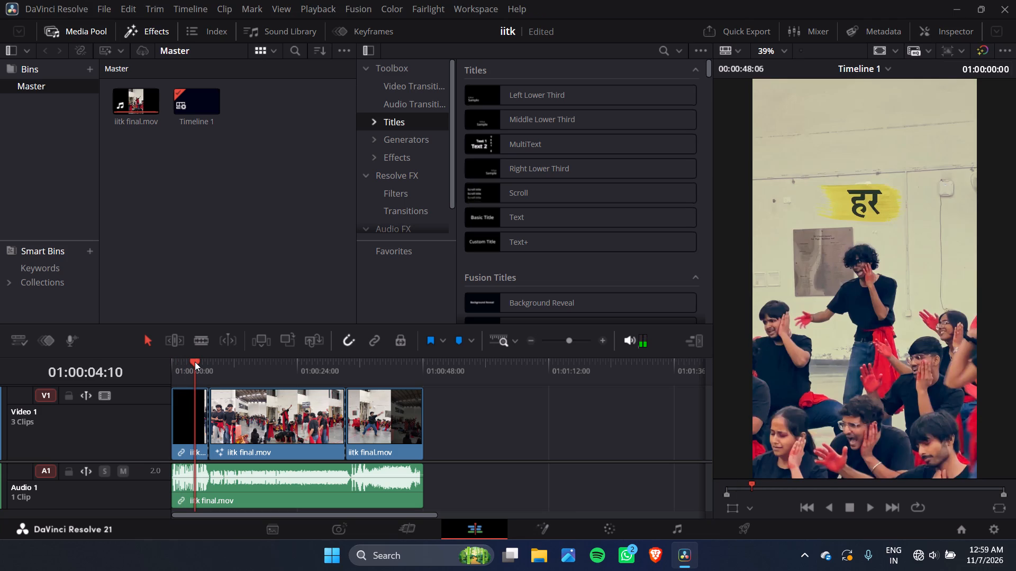
click(175, 362)
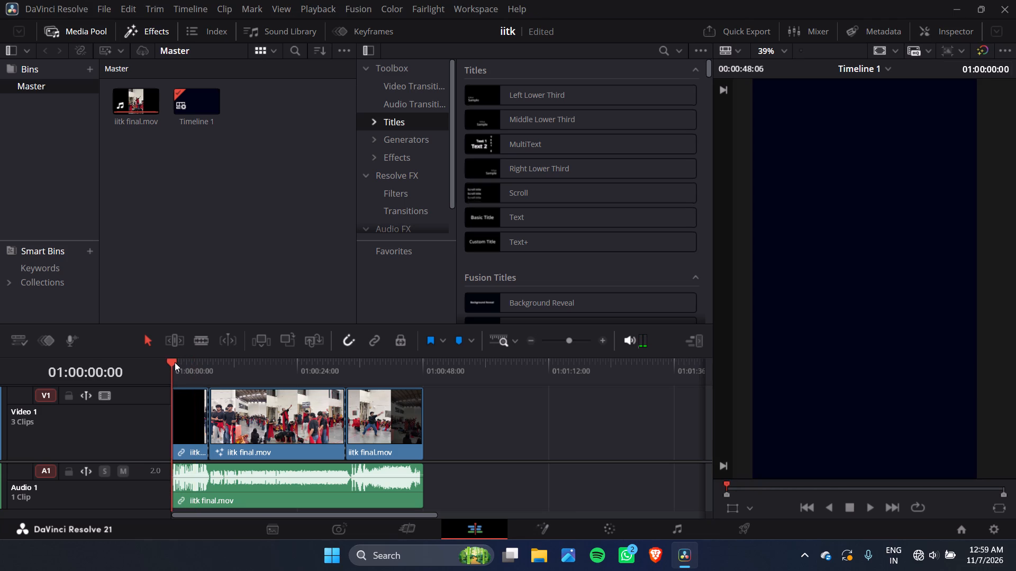
key(space)
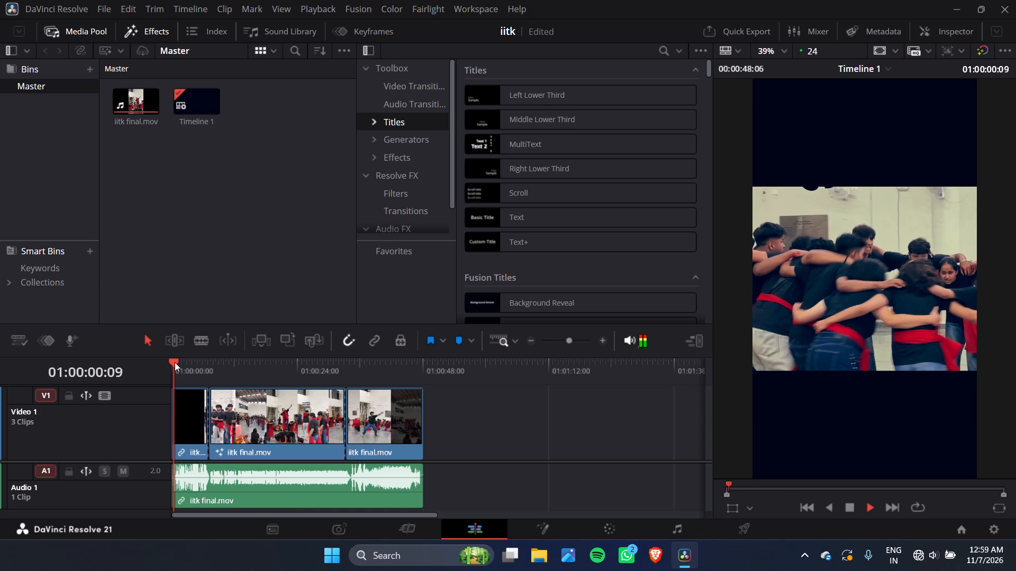
key(space)
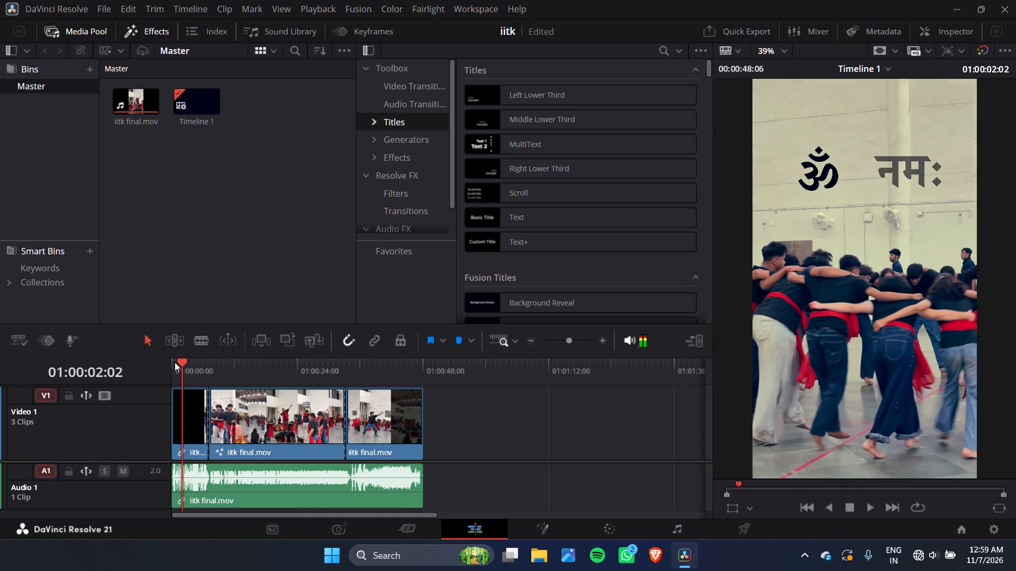
click(173, 366)
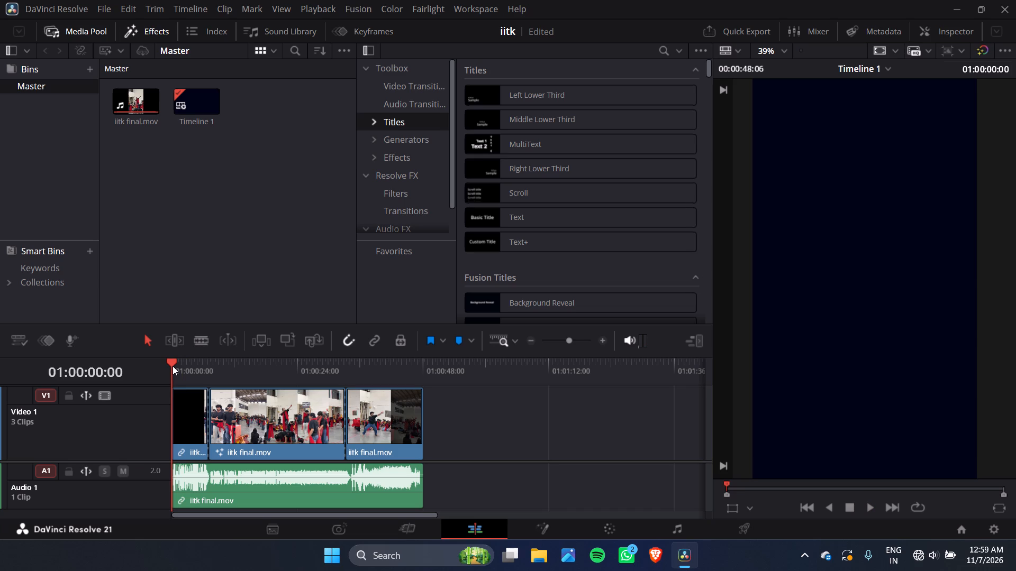
key(space)
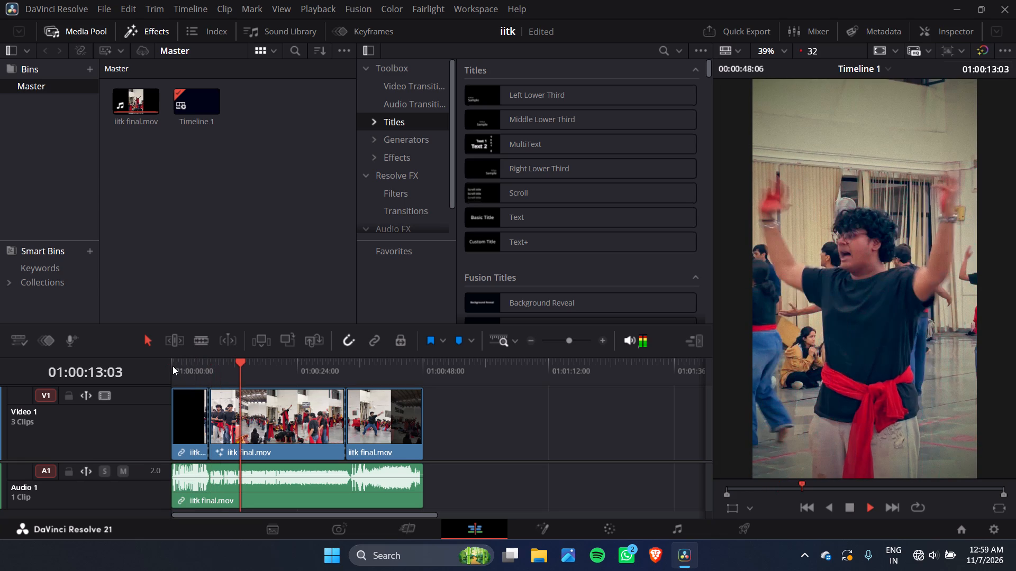
key(space)
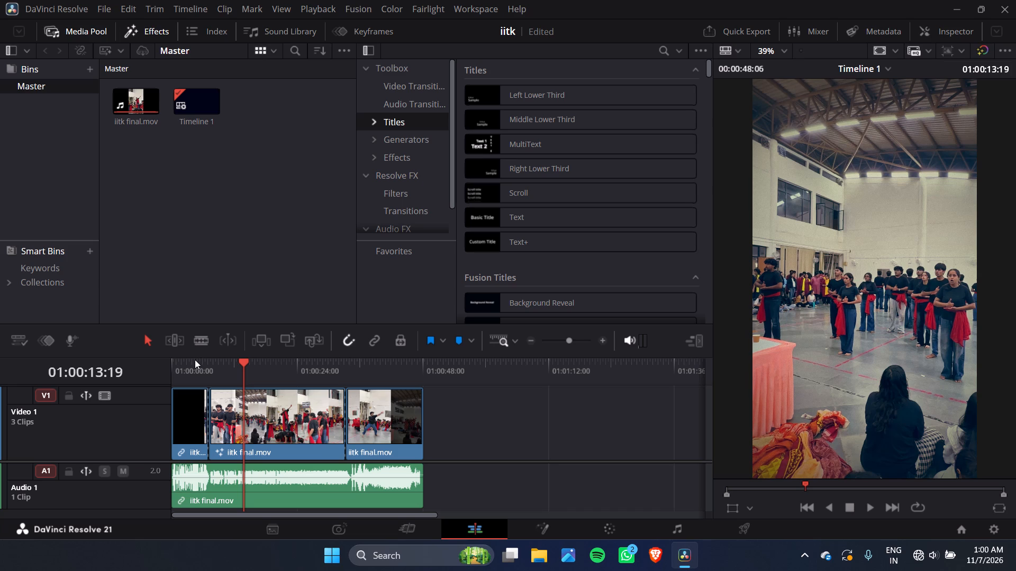
Replay Timeline 1 from its beginning and spot-check frames of the middle clip to review the grade and playback.
click(179, 361)
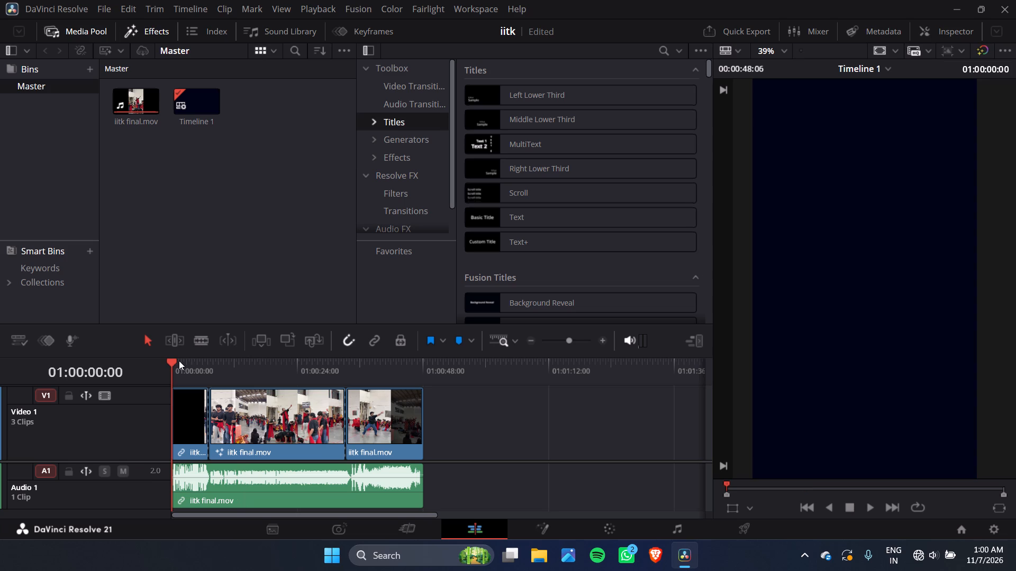
click(261, 362)
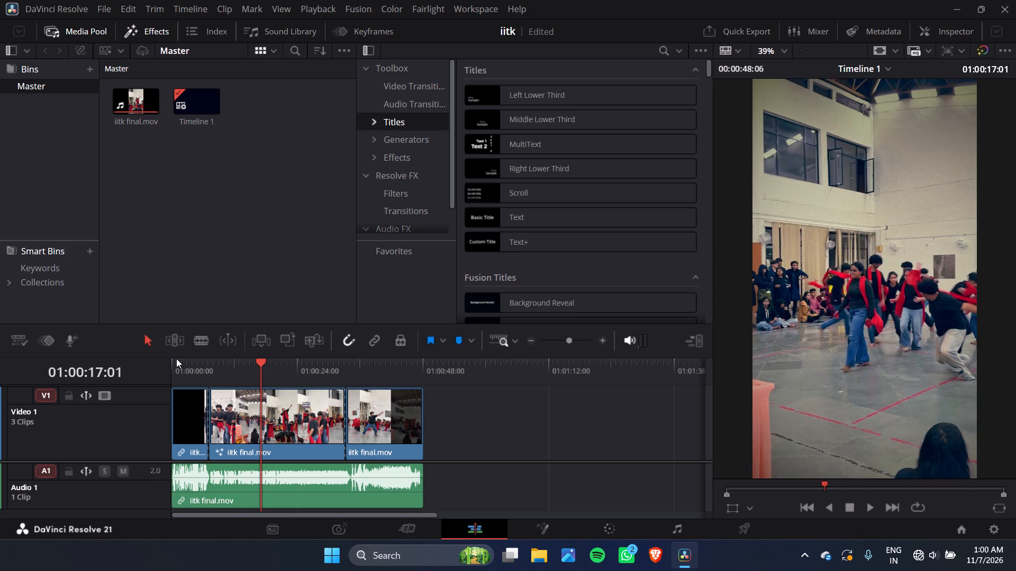
click(173, 358)
key(space)
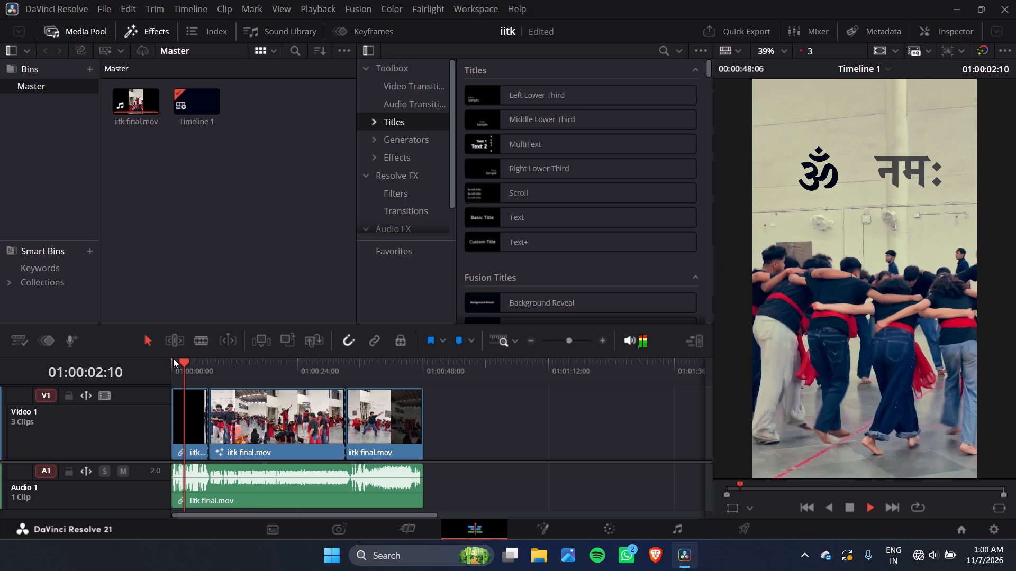
key(space)
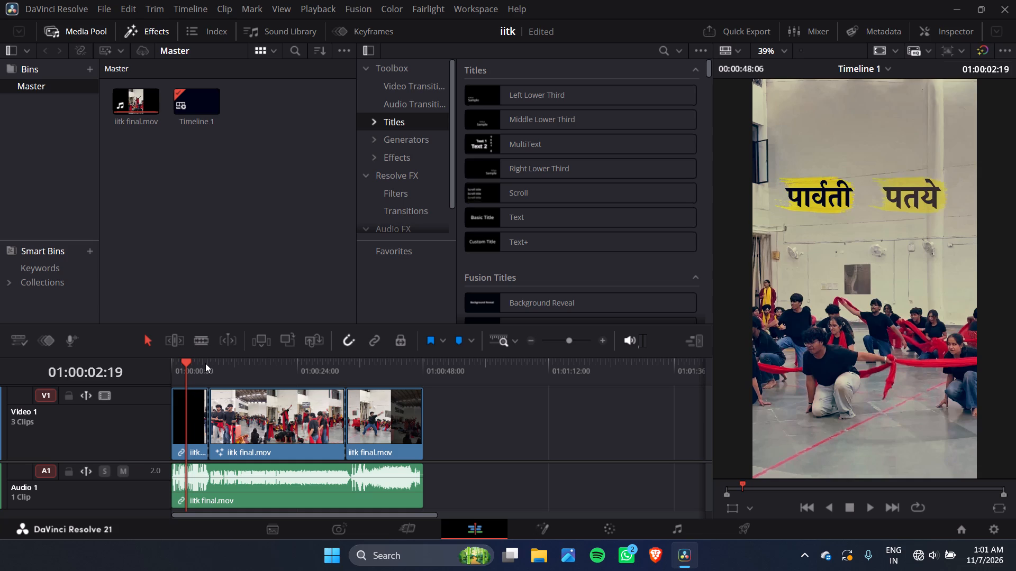
click(229, 362)
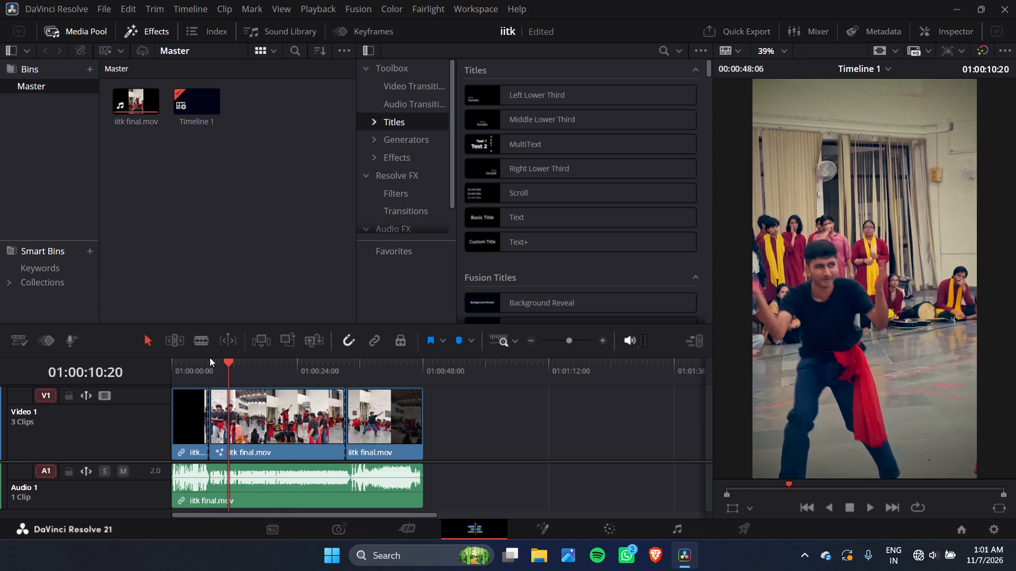
click(174, 360)
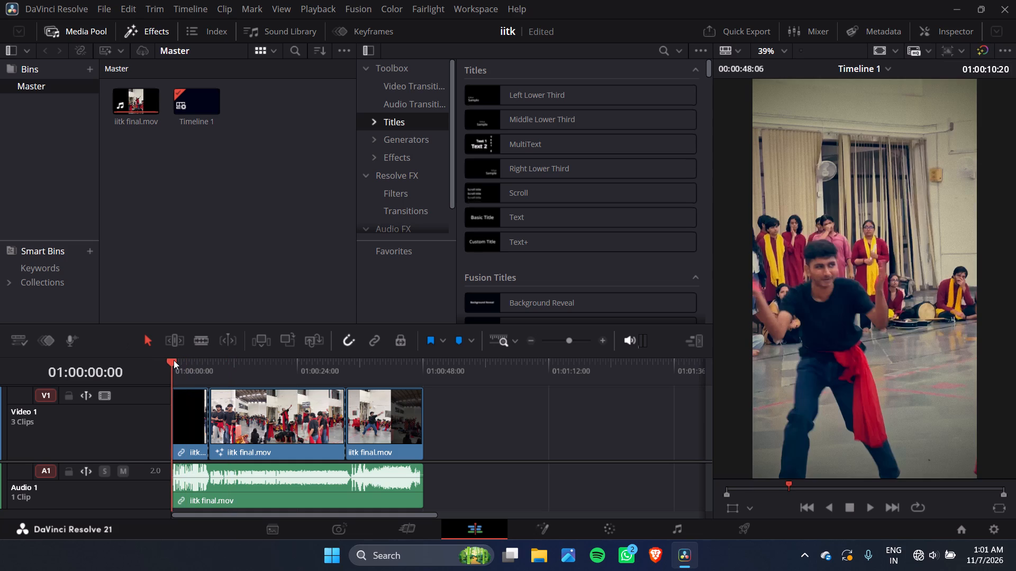
click(255, 362)
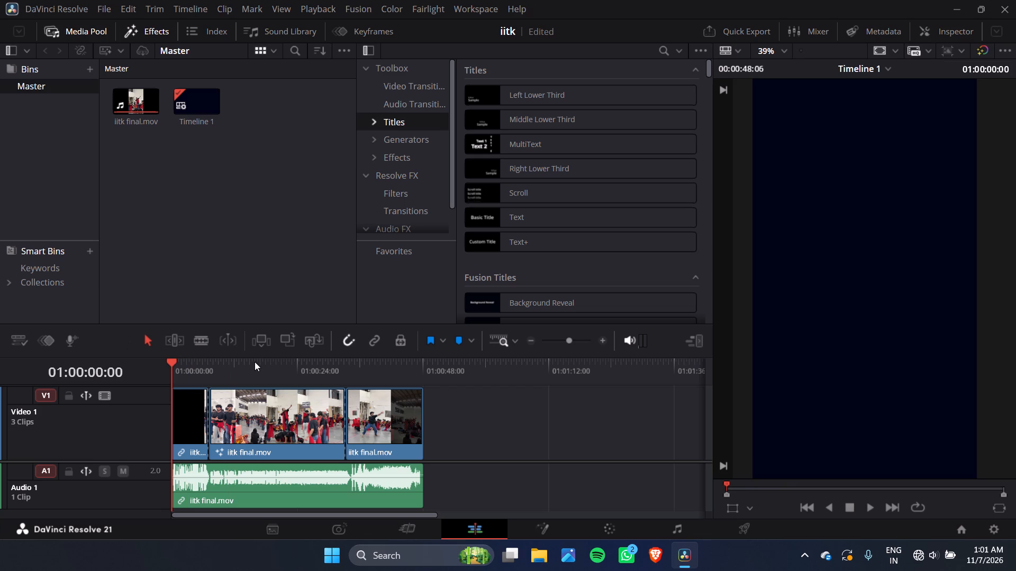
click(177, 363)
click(225, 362)
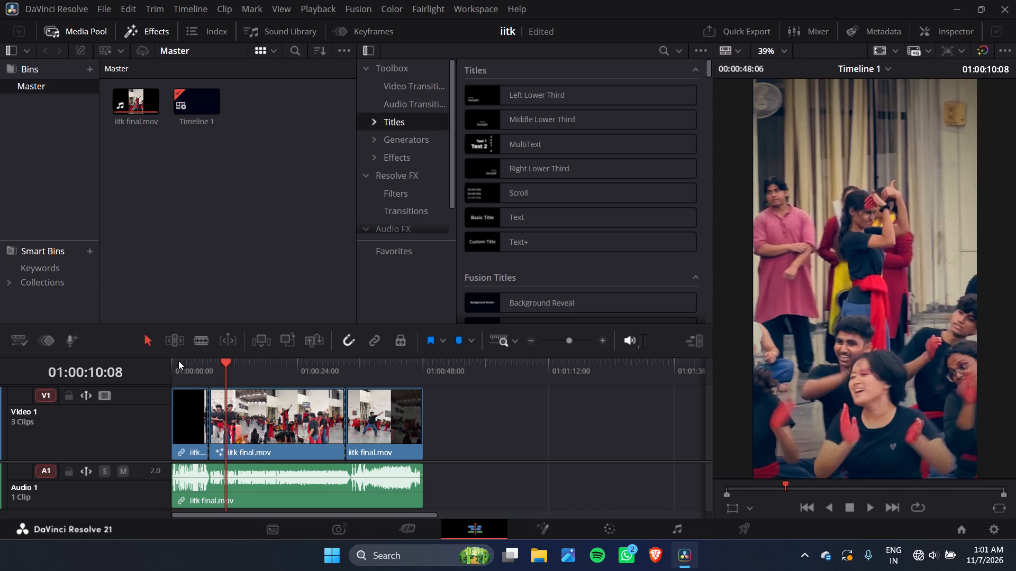
click(178, 361)
key(space)
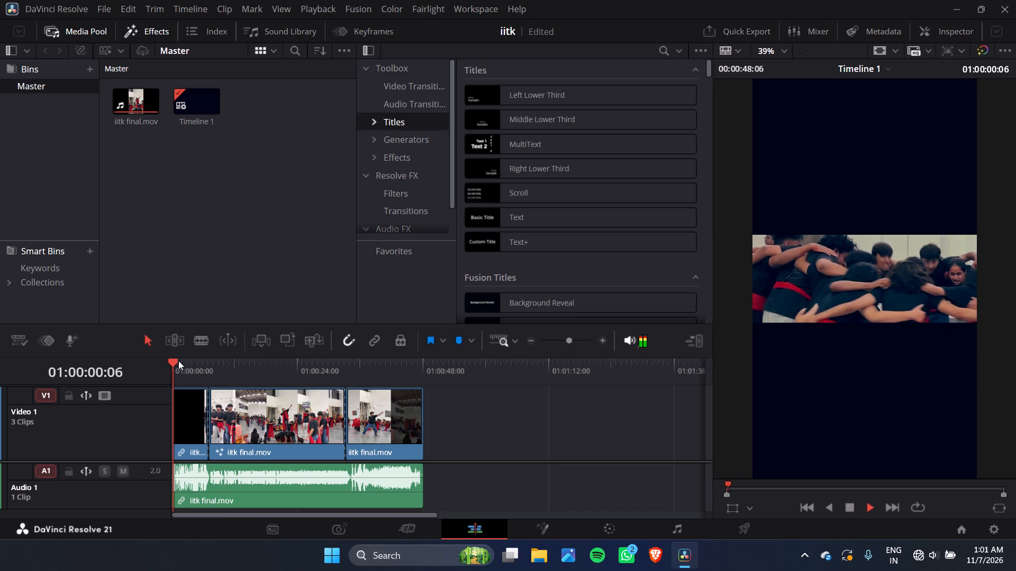
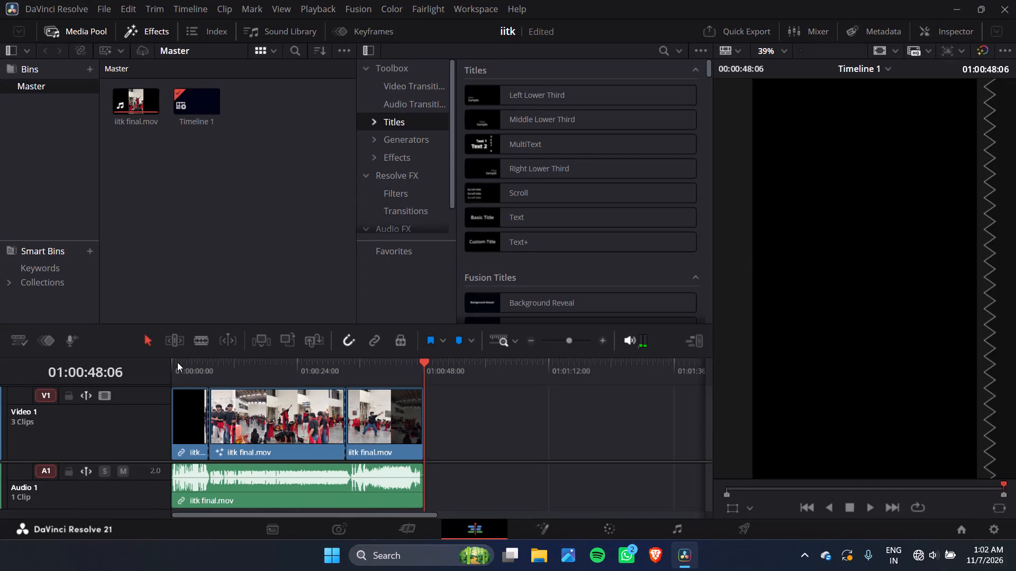
Play Timeline 1 from its beginning through the opening clip into the middle clip to check the graded result.
click(175, 362)
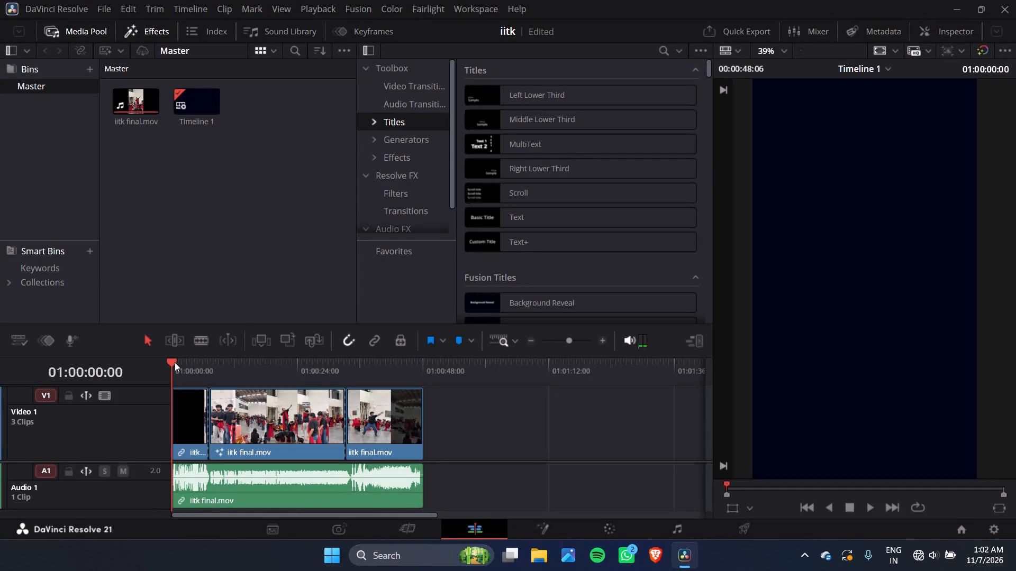
key(space)
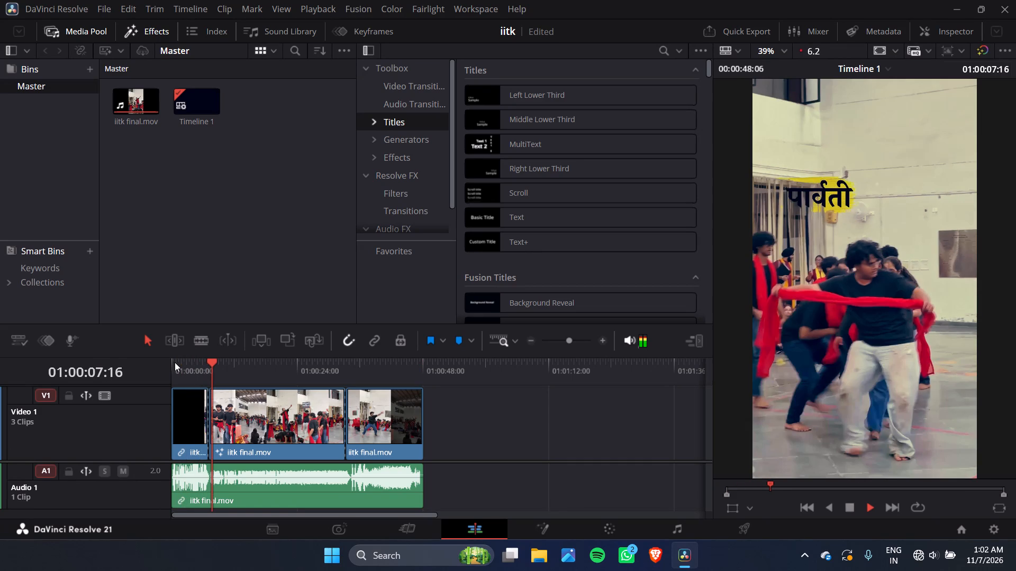
key(space)
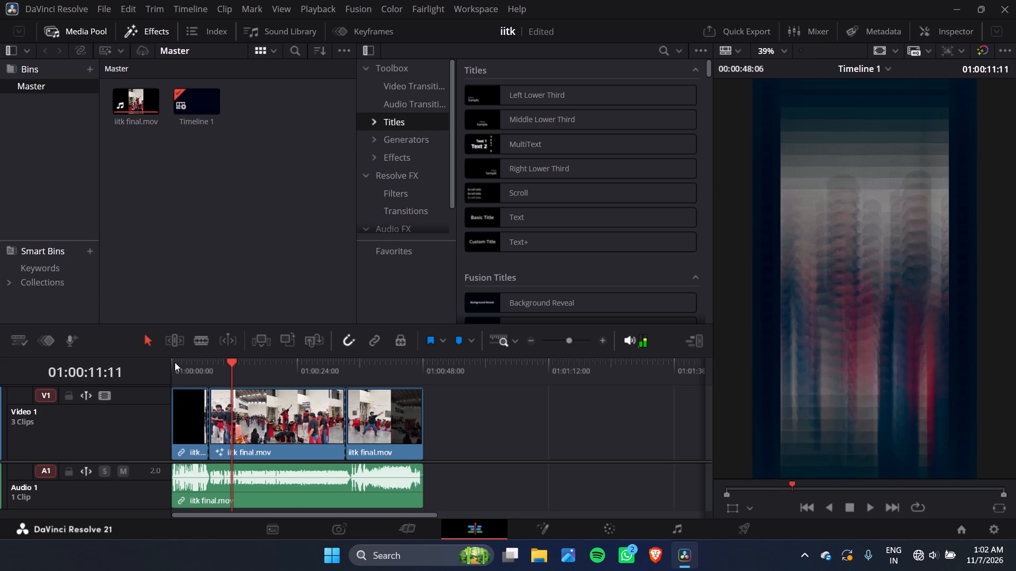
Start a Quick Export of Timeline 1 using the HyperDeck H.264 preset.
click(716, 31)
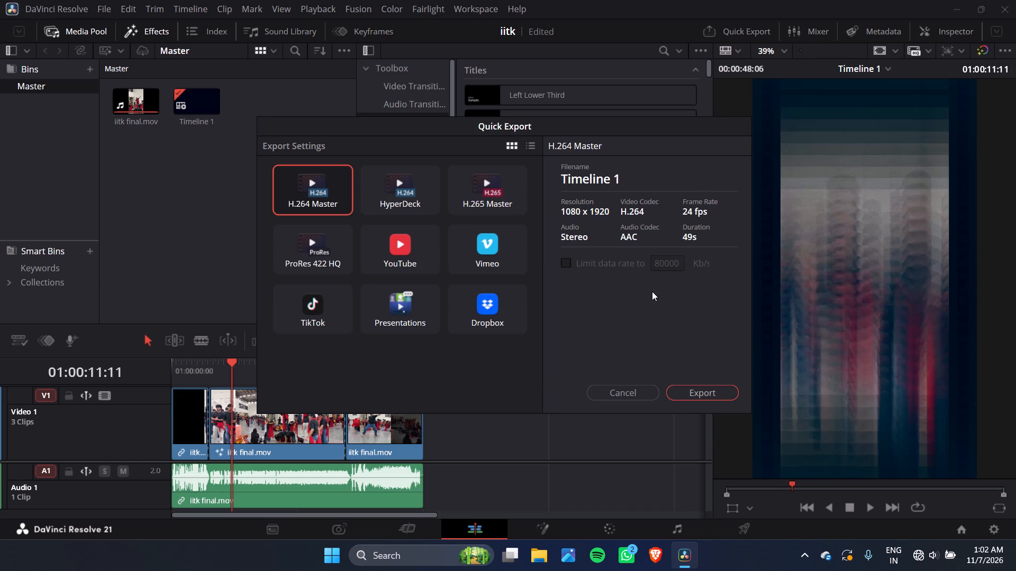
click(419, 194)
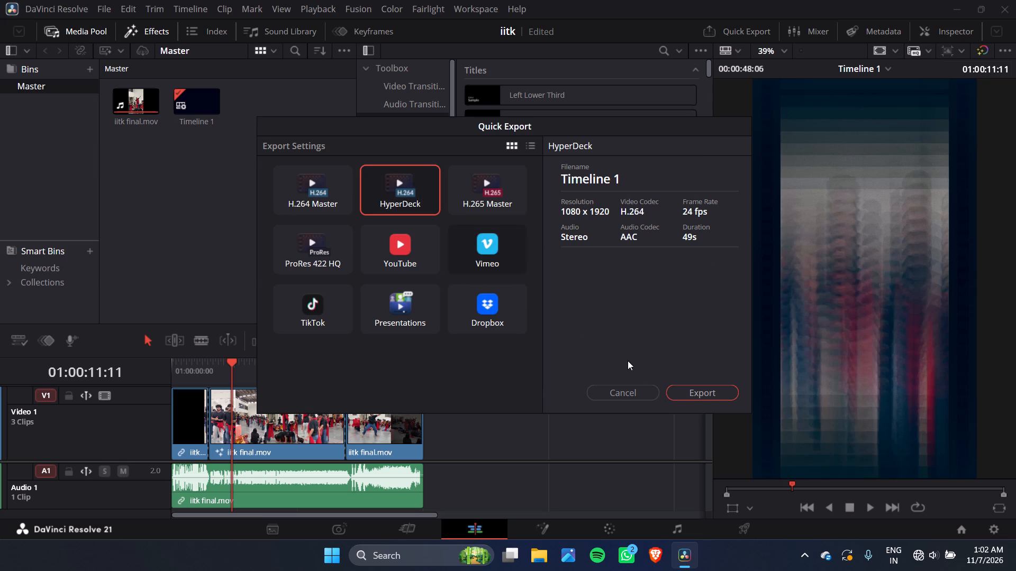
click(692, 395)
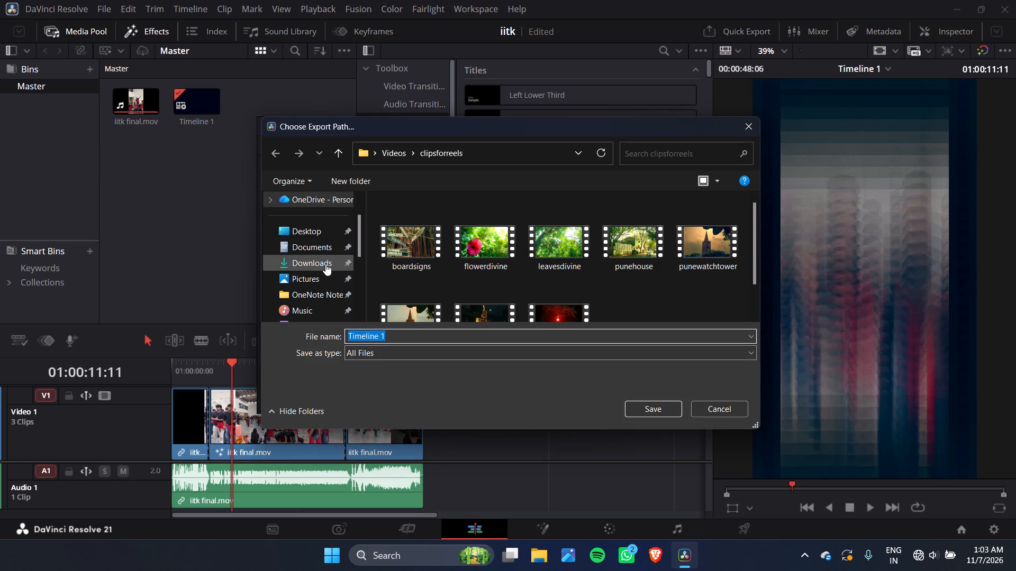
Save the export in the Downloads folder with the file name iitkreel.
click(321, 263)
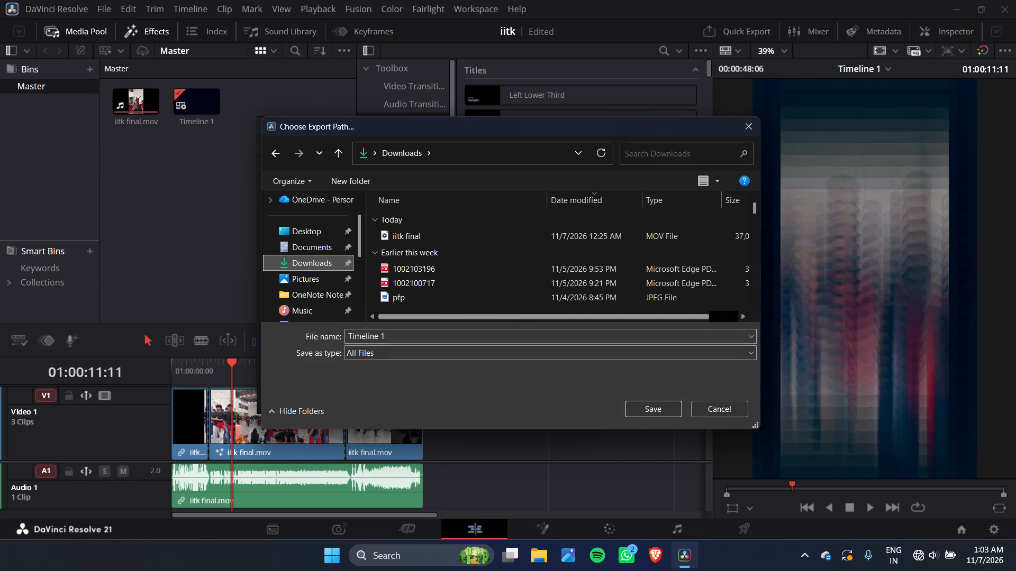
triple_click(521, 335)
key(BackSpace)
key(BackSpace)
key(BackSpace)
key(BackSpace)
key(BackSpace)
key(BackSpace)
key(BackSpace)
key(BackSpace)
key(BackSpace)
key(BackSpace)
key(BackSpace)
key(BackSpace)
key(BackSpace)
key(BackSpace)
key(BackSpace)
key(BackSpace)
key(BackSpace)
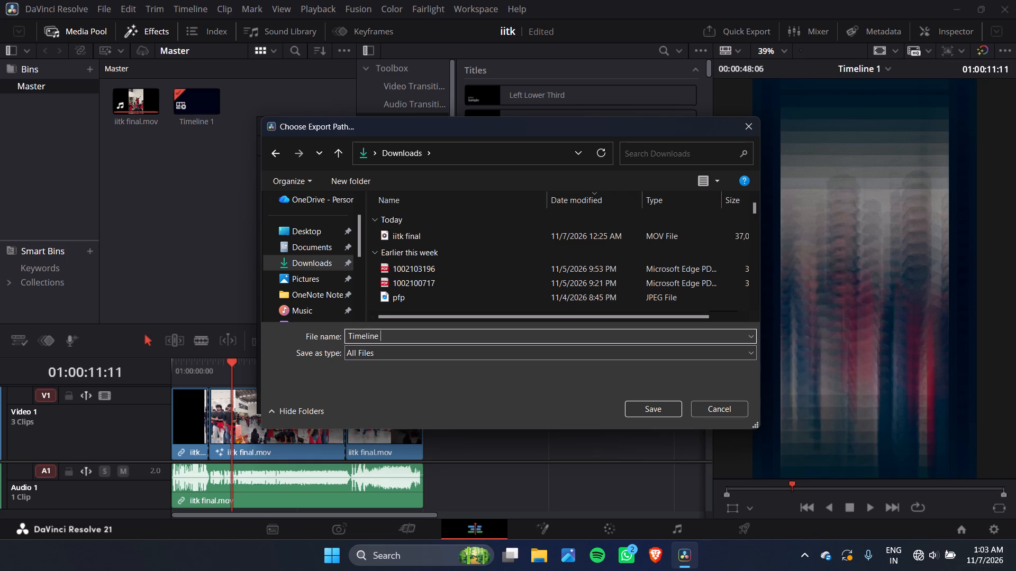
text(iii)
key(t)
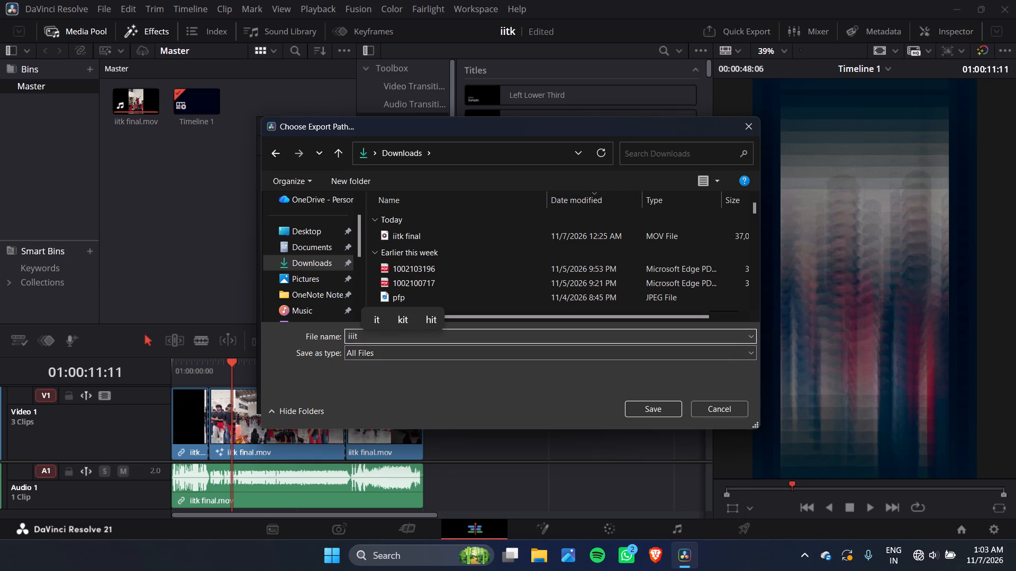
key(BackSpace)
key(BackSpace)
text(tk)
text(reel)
key(Return)
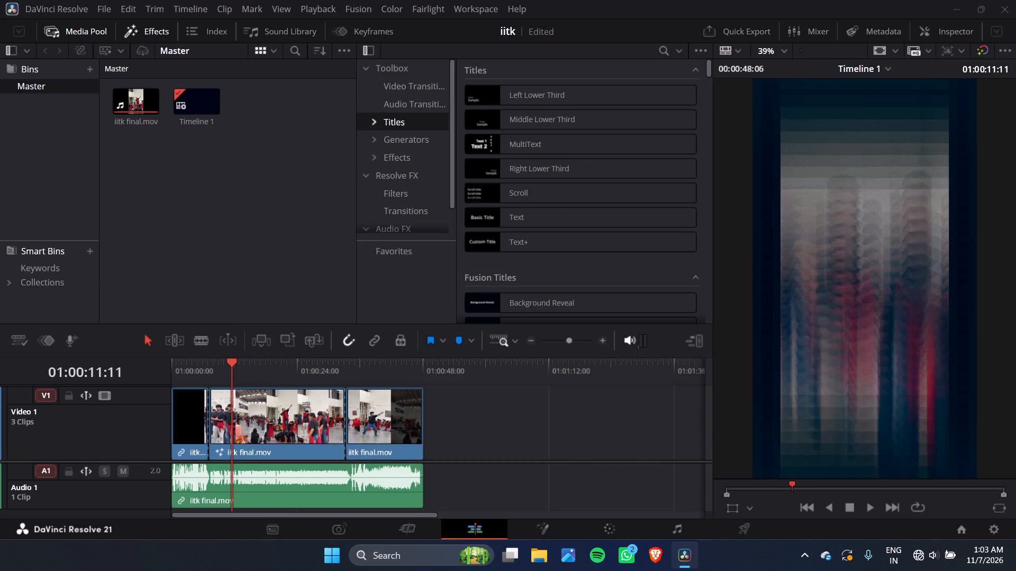
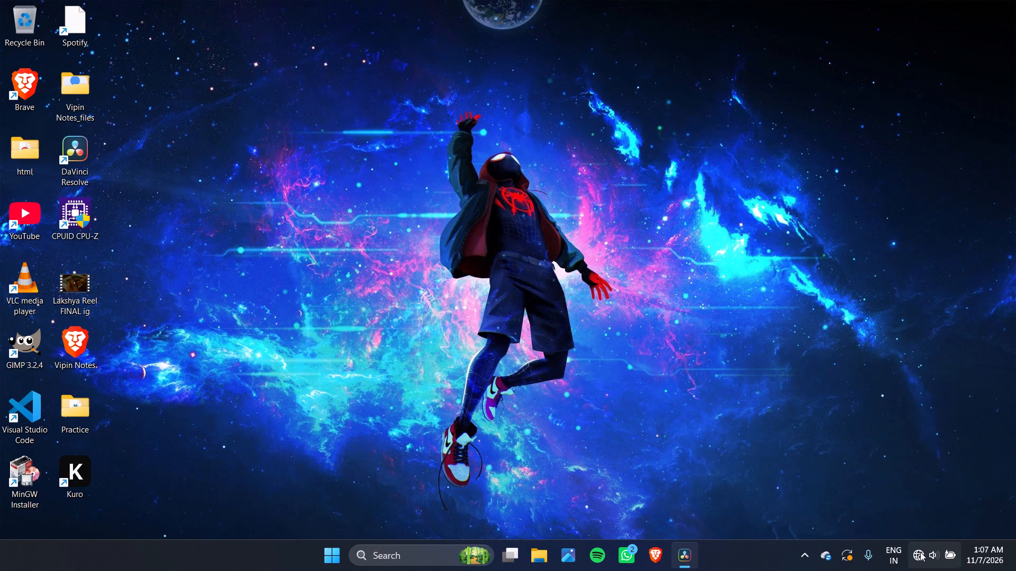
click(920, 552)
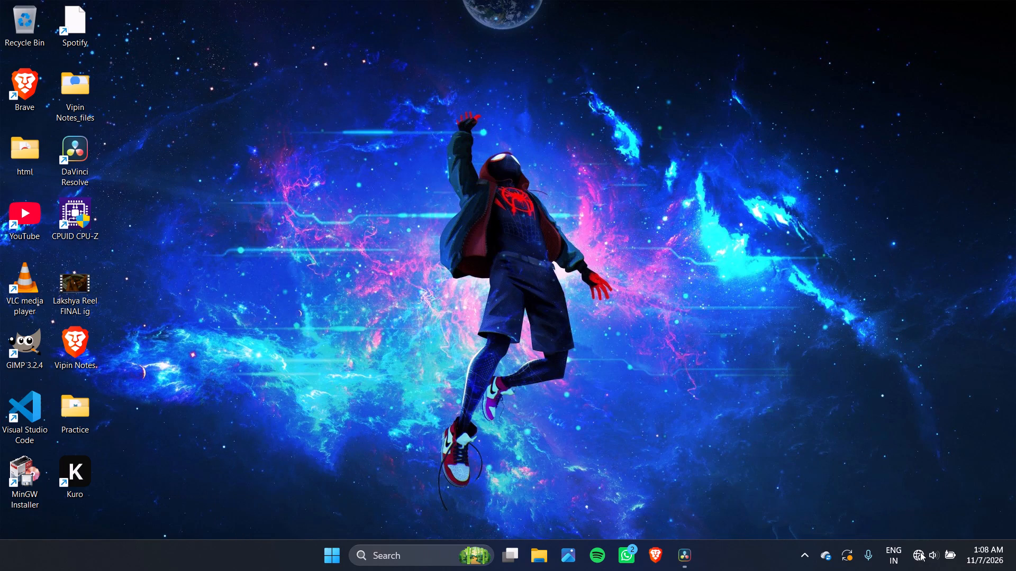
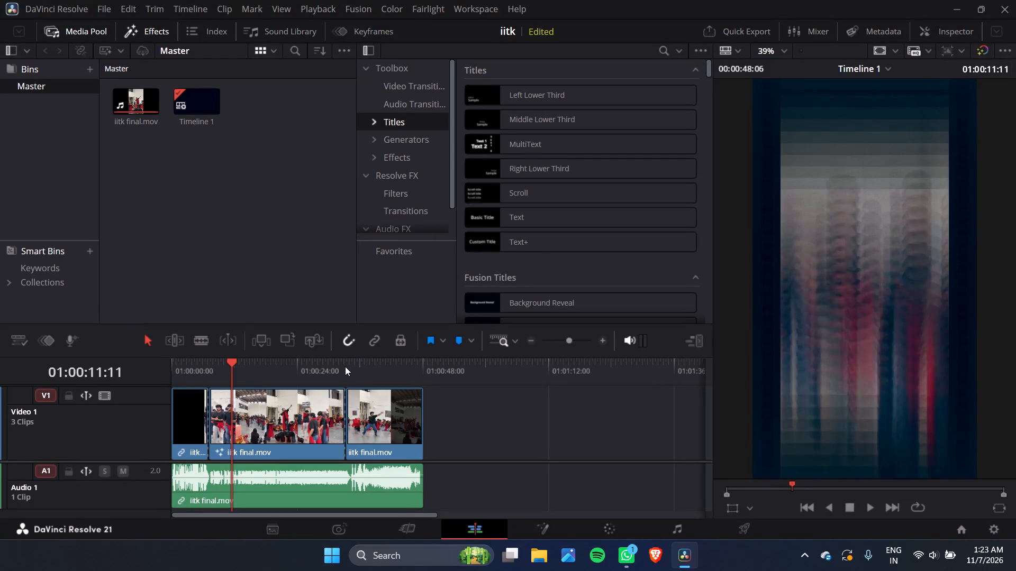
Move the Timeline 1 playhead to about 01:00:06:01, near the end of the opening clip, to review that frame.
double_click(604, 339)
scroll(465, 397, right, 2)
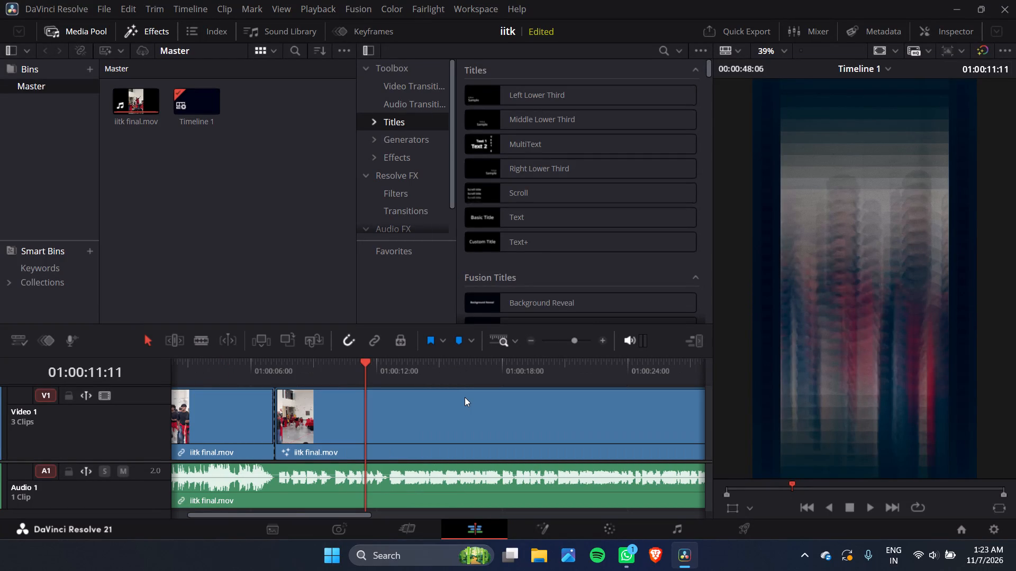
scroll(465, 397, right, 1)
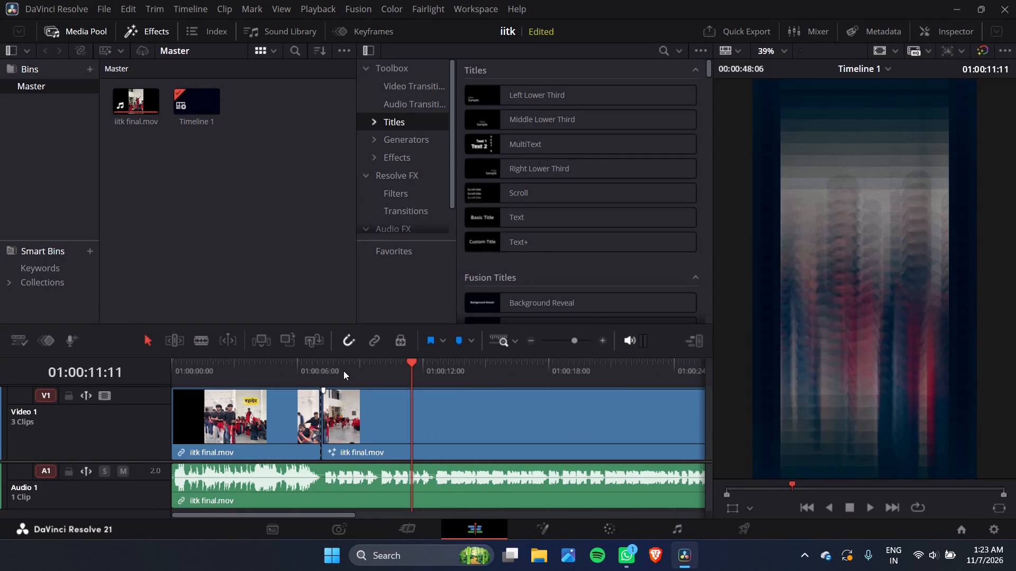
click(298, 361)
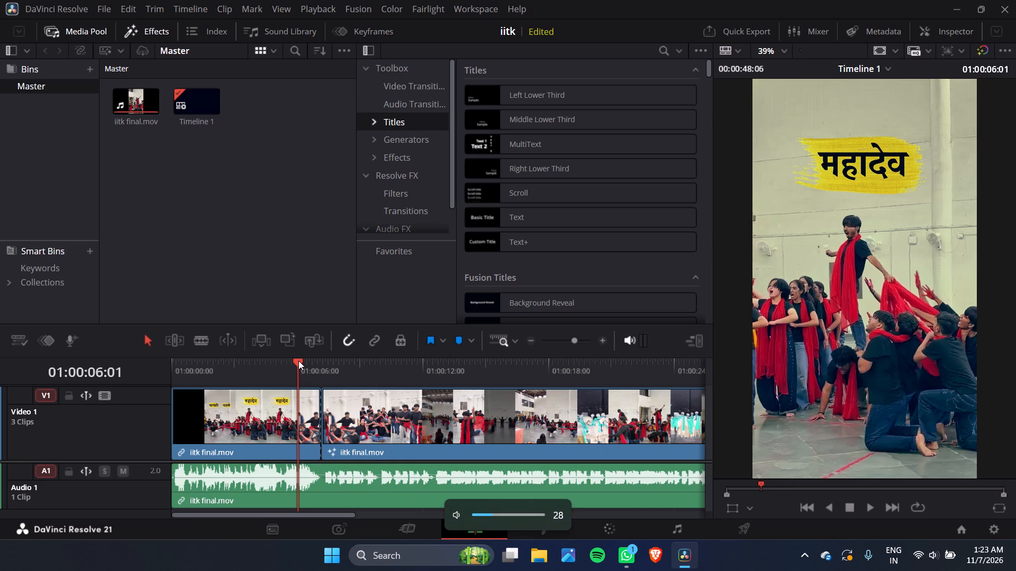
Play the footage around the first video cut and split the iitk final.mov audio clip at 01:00:07:03.
key(space)
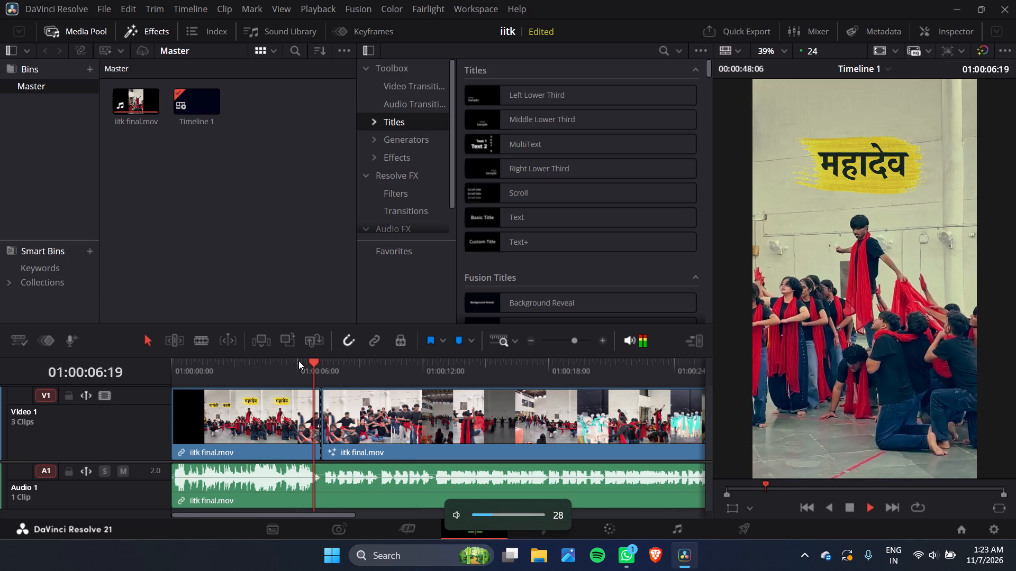
key(space)
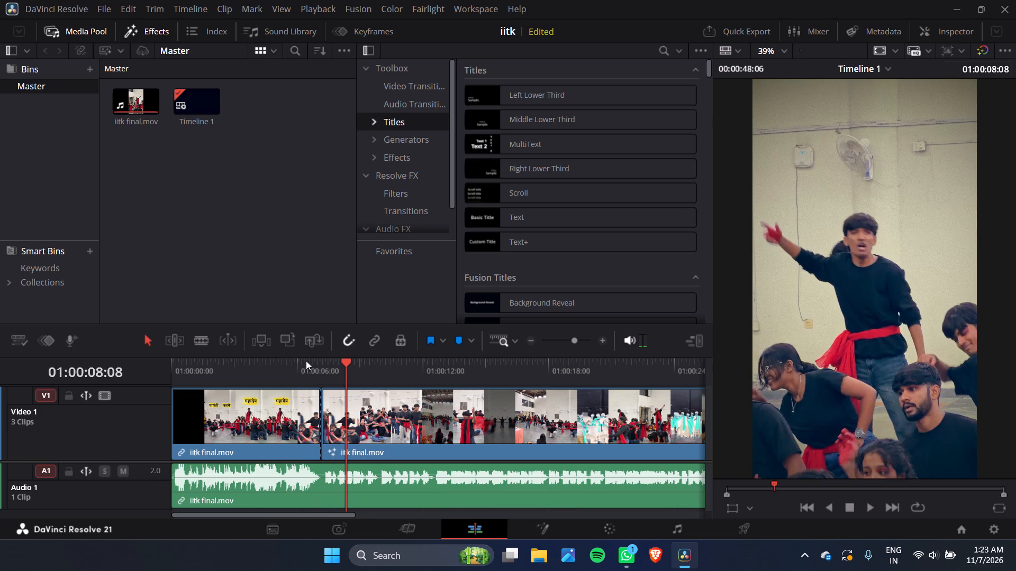
click(317, 361)
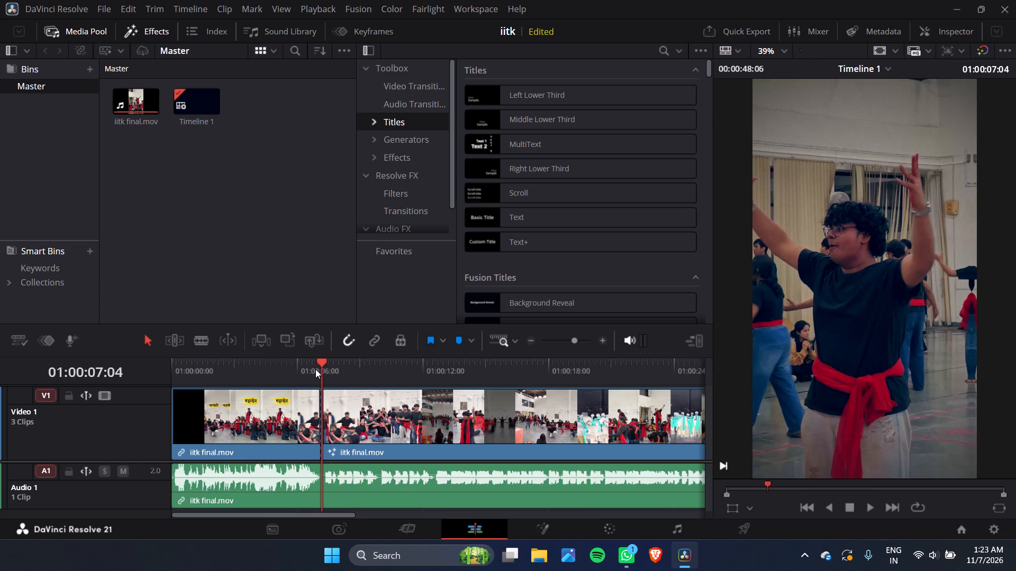
key(Left)
double_click(603, 343)
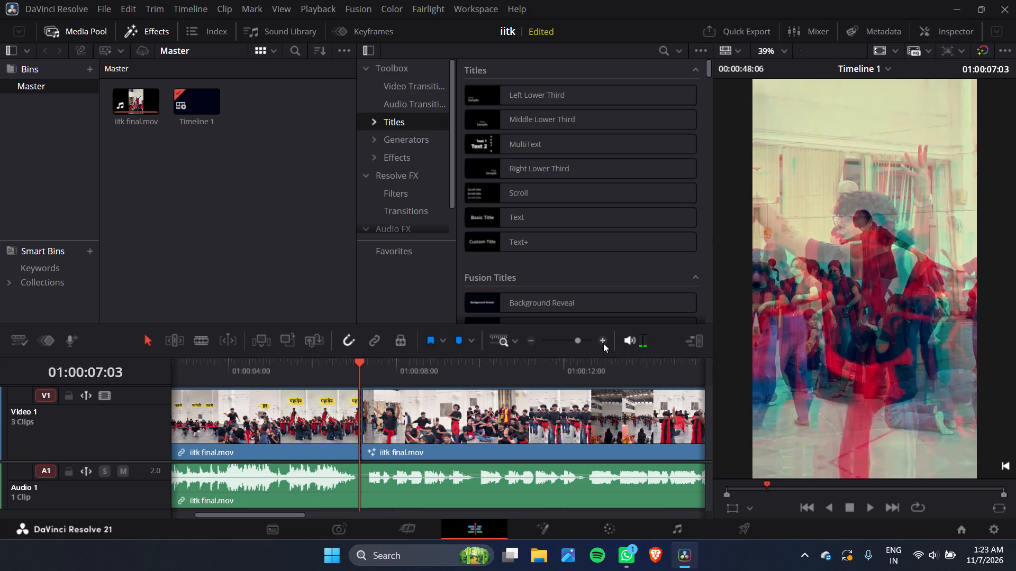
click(411, 492)
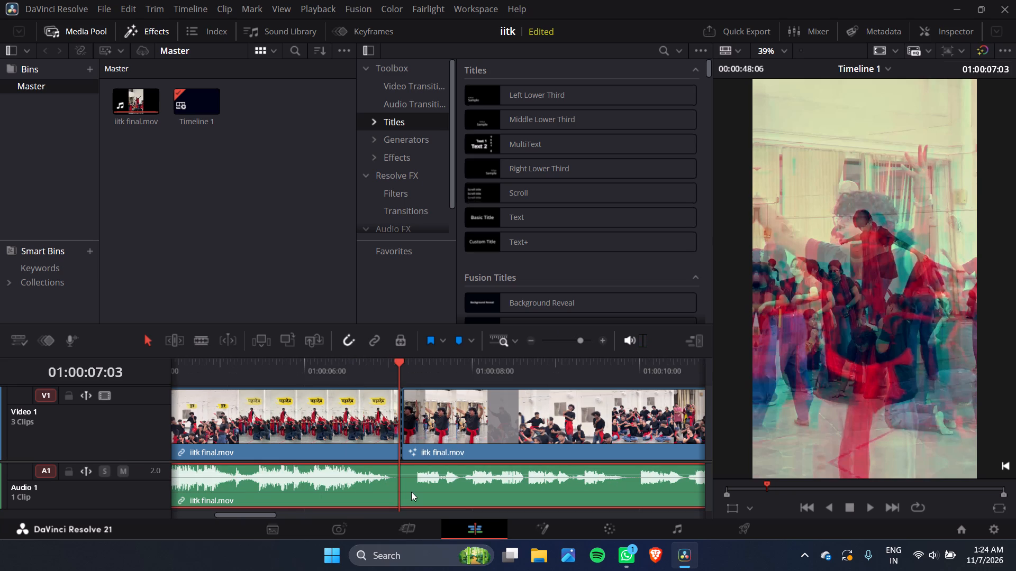
key(ctrl+b)
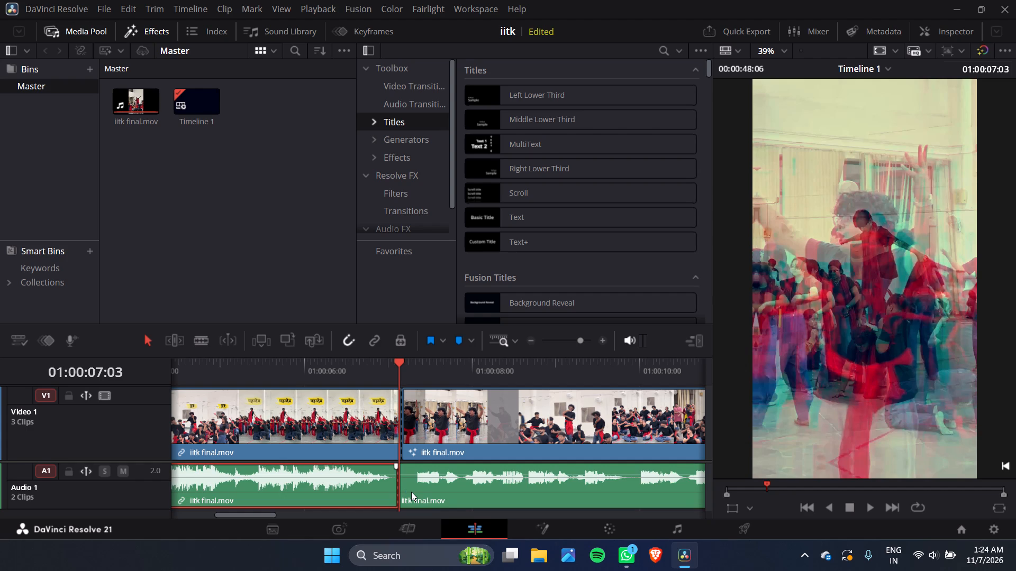
Find the end of the curly-haired dancer's shot and split the second video clip at 01:00:08:02.
scroll(409, 365, left, 1)
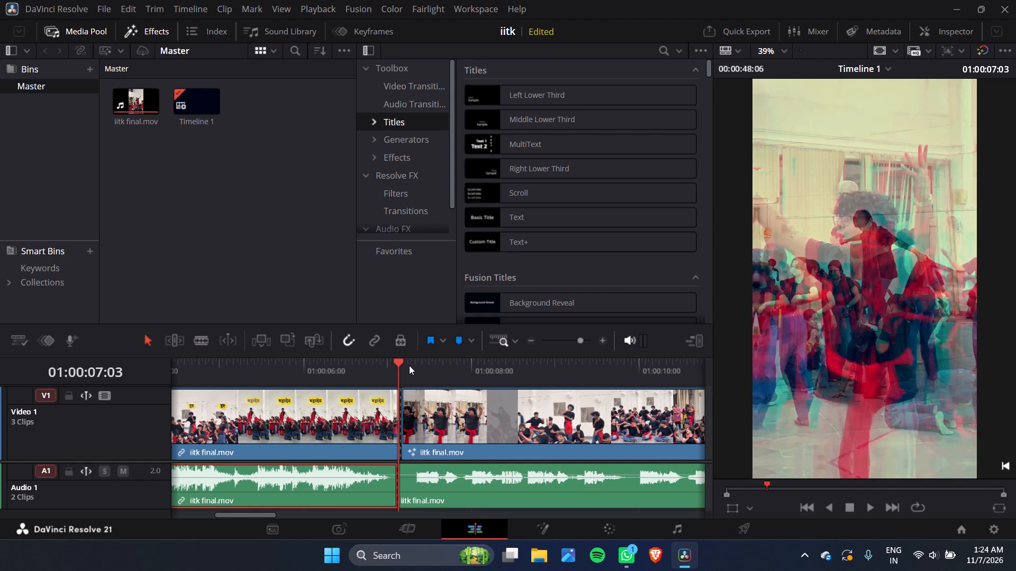
scroll(409, 365, left, 1)
key(space)
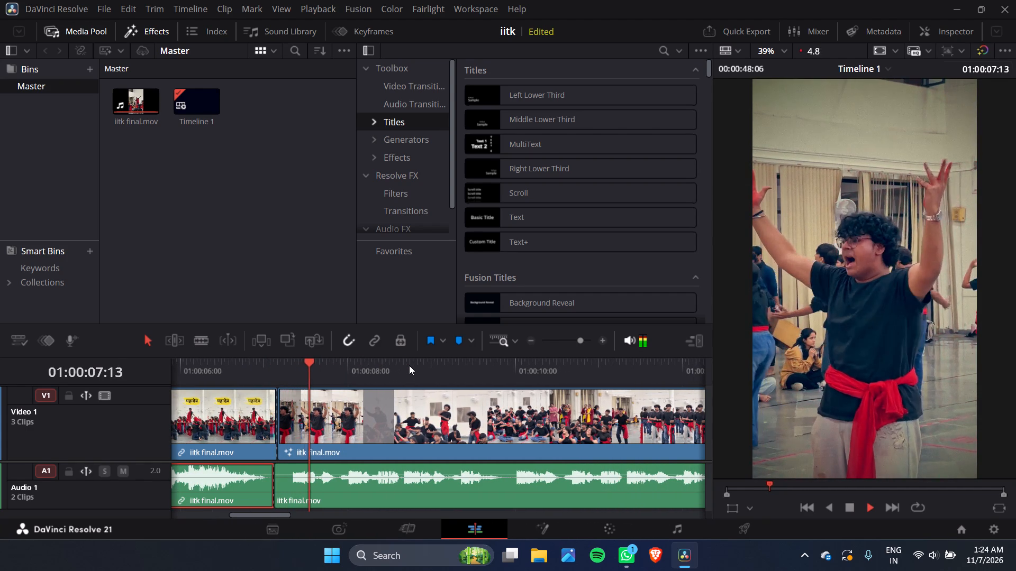
key(space)
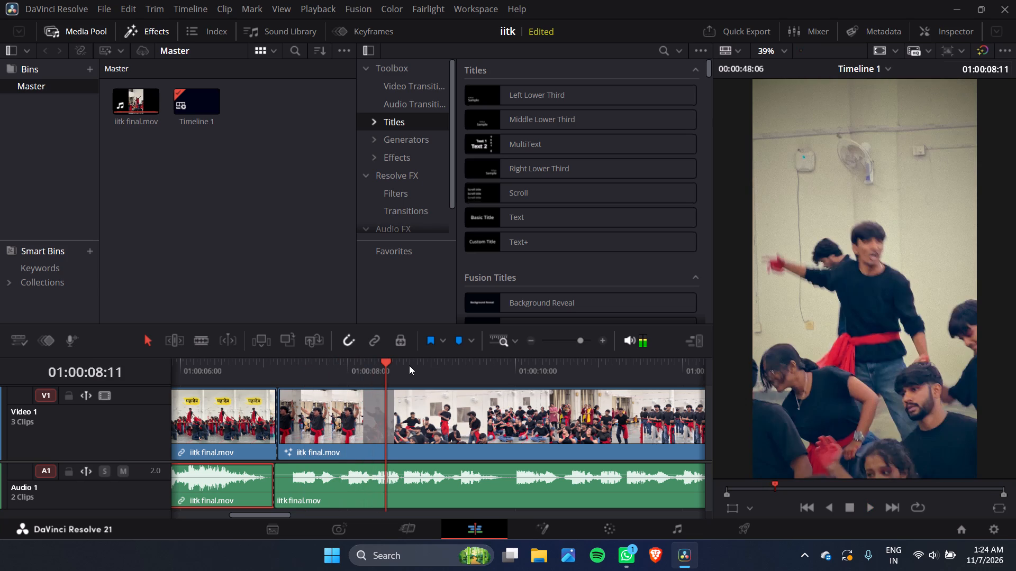
key(Left)
key(Left)
key(Left)
key(Left)
key(Left)
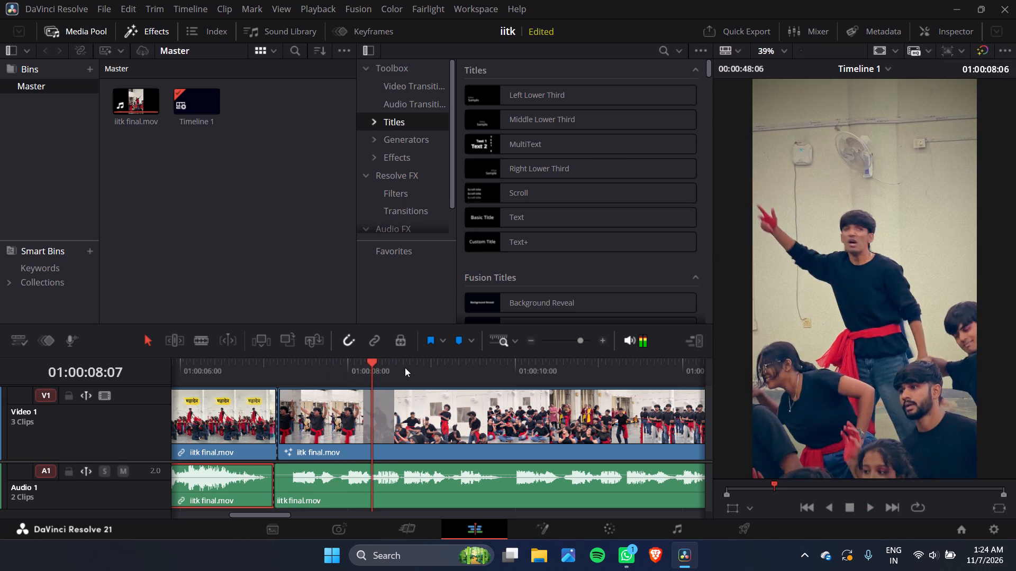
key(Left)
key(Left)
key(Left)
key(Left)
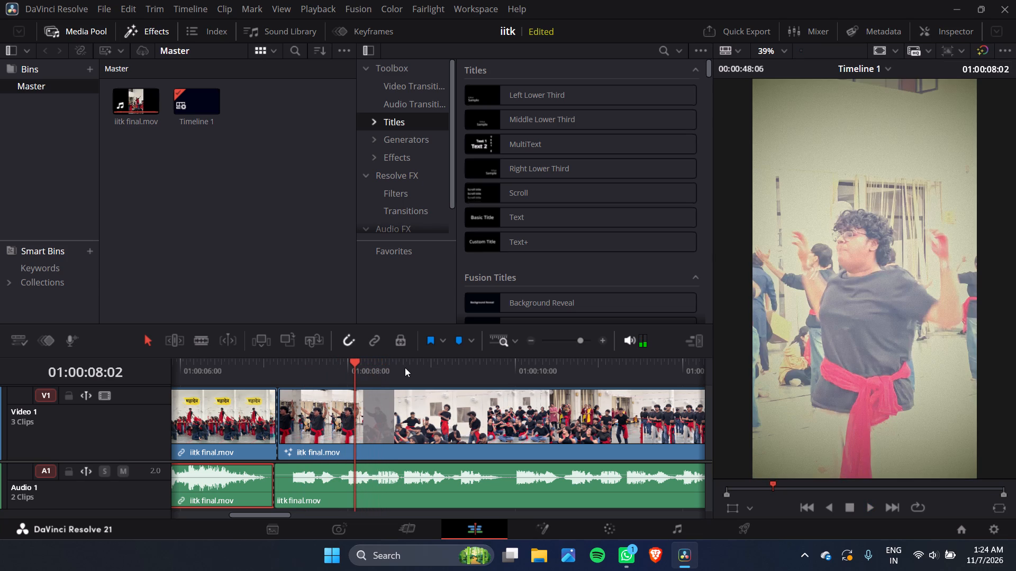
key(Right)
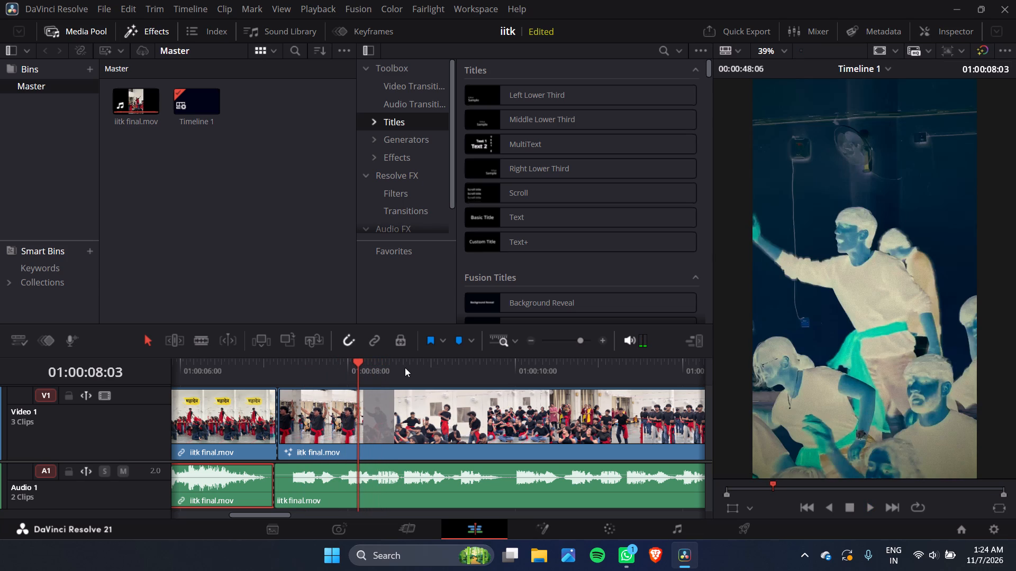
key(Left)
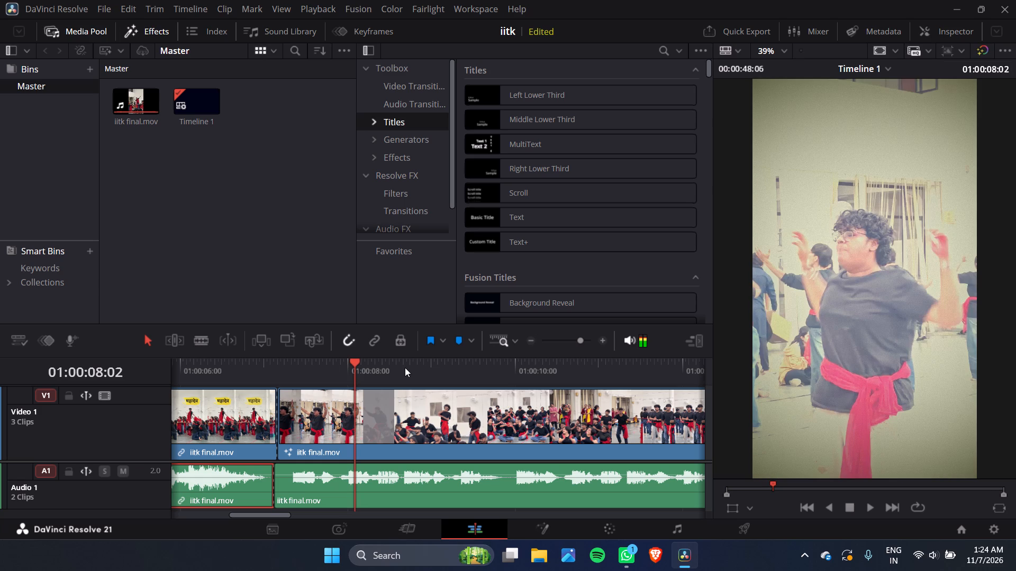
click(406, 392)
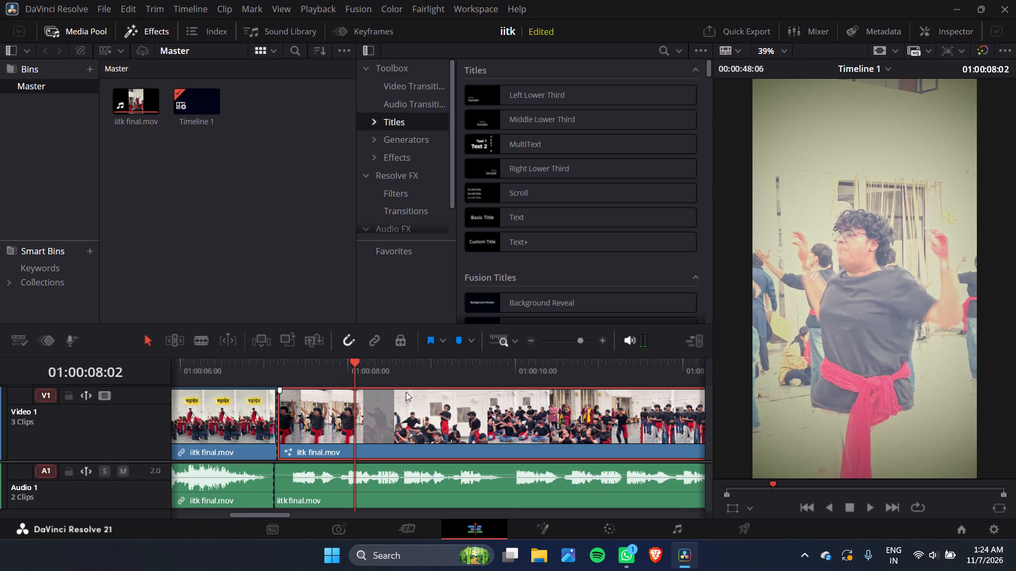
key(ctrl+b)
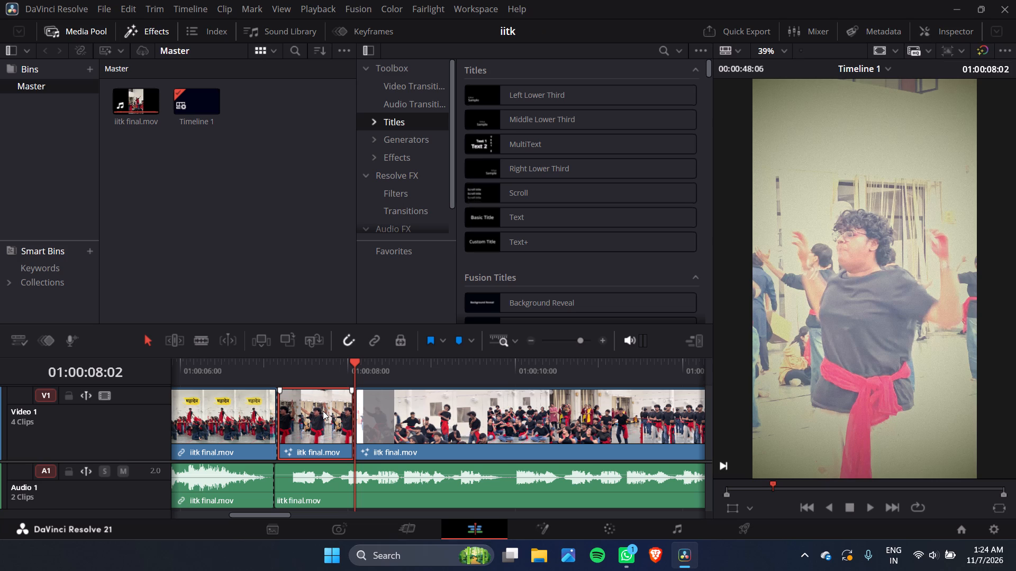
Split the second audio clip on Audio 1 at 01:00:08:02, in line with the video cut.
click(365, 488)
click(371, 499)
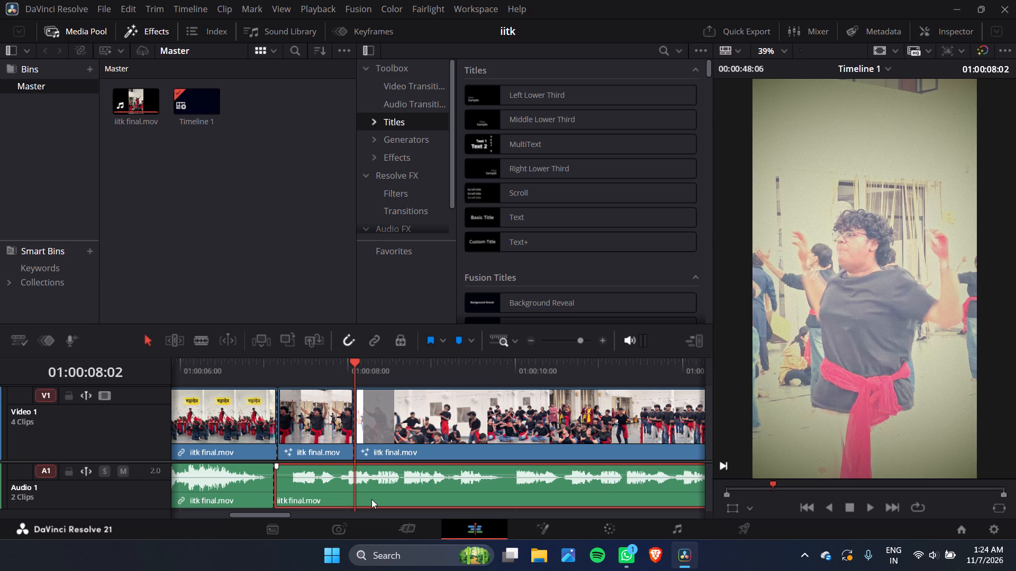
key(ctrl+b)
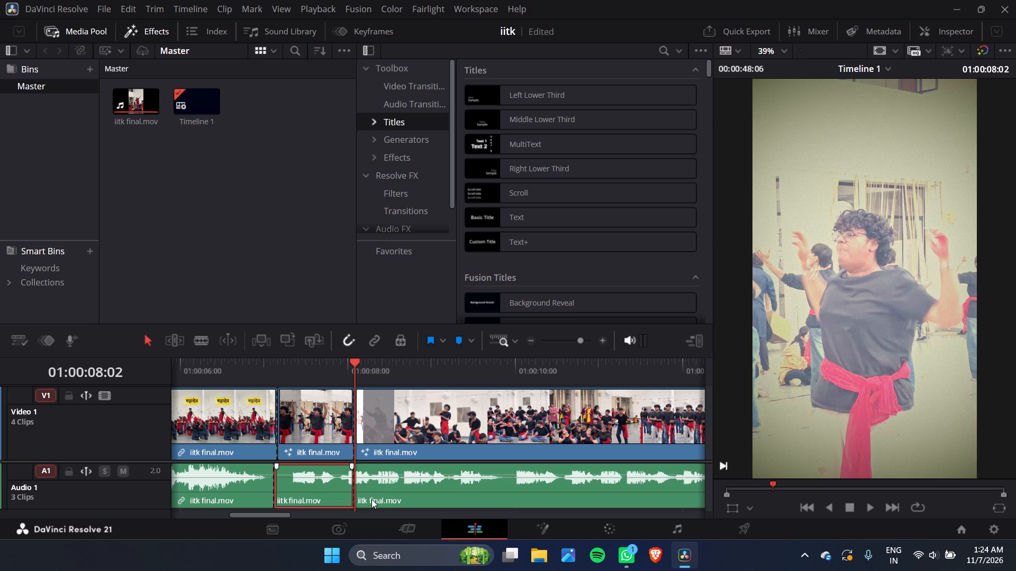
Delete the short audio and video segments between the cuts near 01:00:07:03 and 01:00:08:02.
key(BackSpace)
click(326, 401)
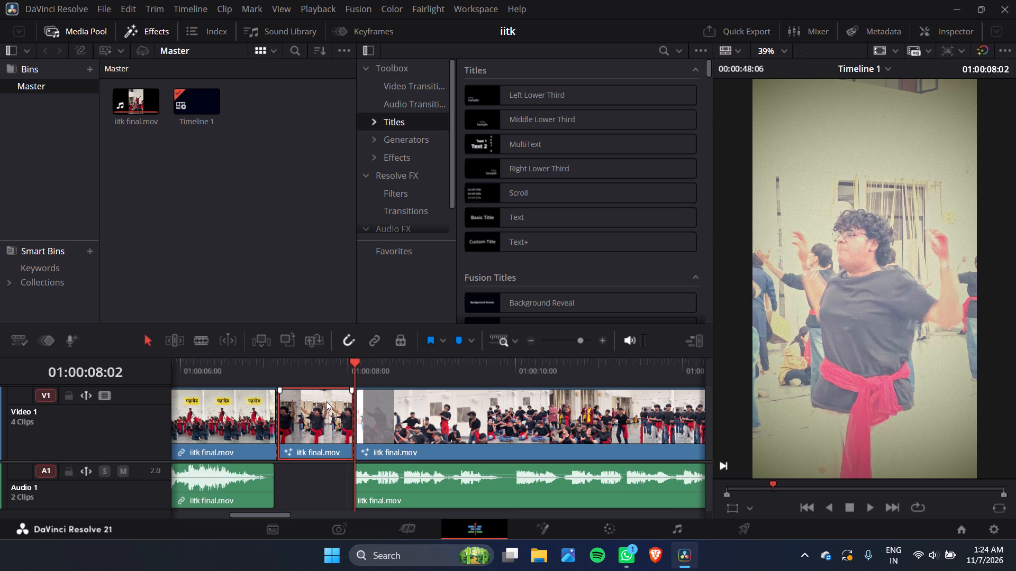
key(BackSpace)
Move the remaining video clip on Video 1 earlier to close the gap after the first clip.
drag(402, 409, 382, 410)
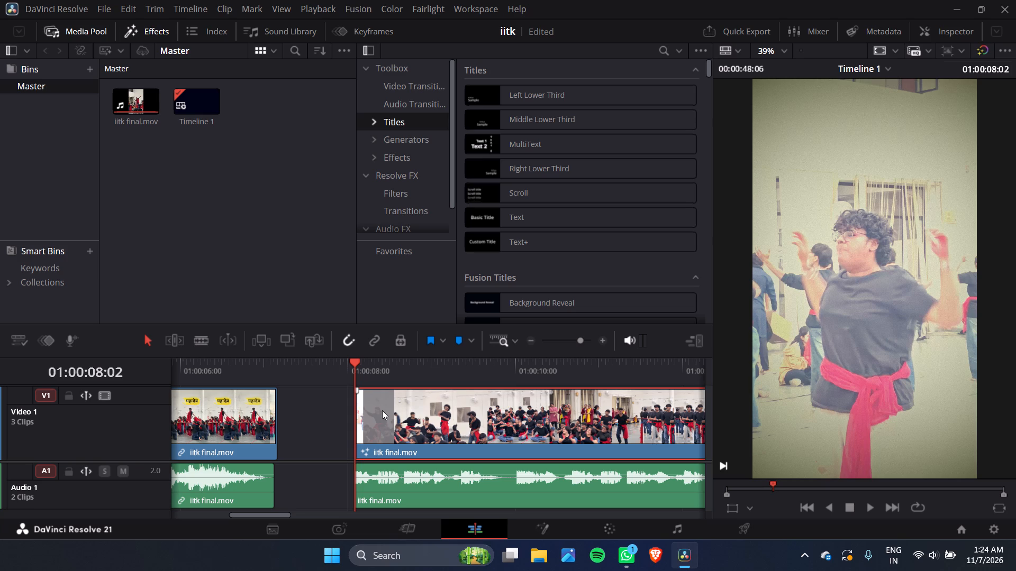
drag(382, 410, 392, 412)
drag(392, 412, 376, 416)
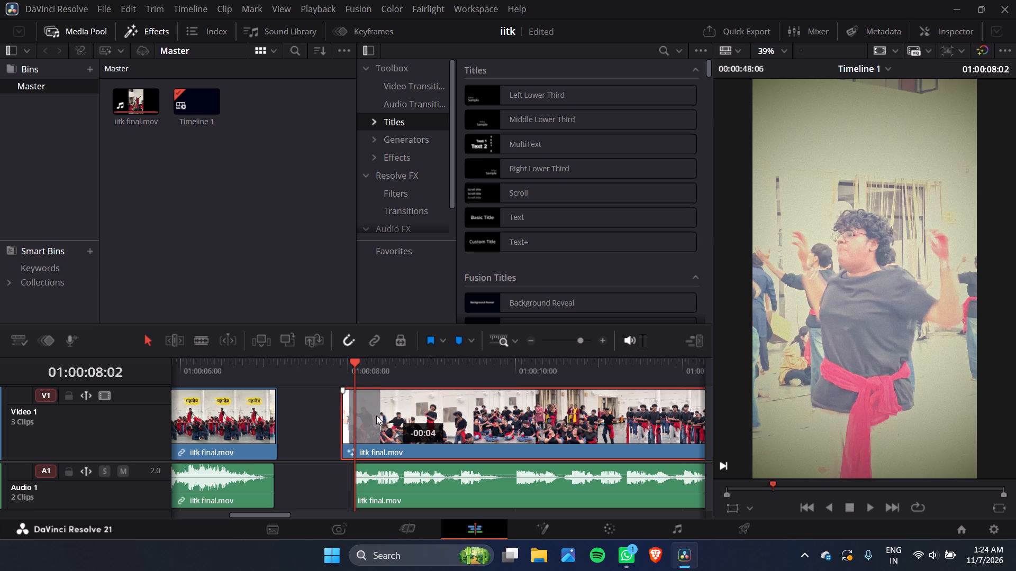
drag(376, 416, 319, 419)
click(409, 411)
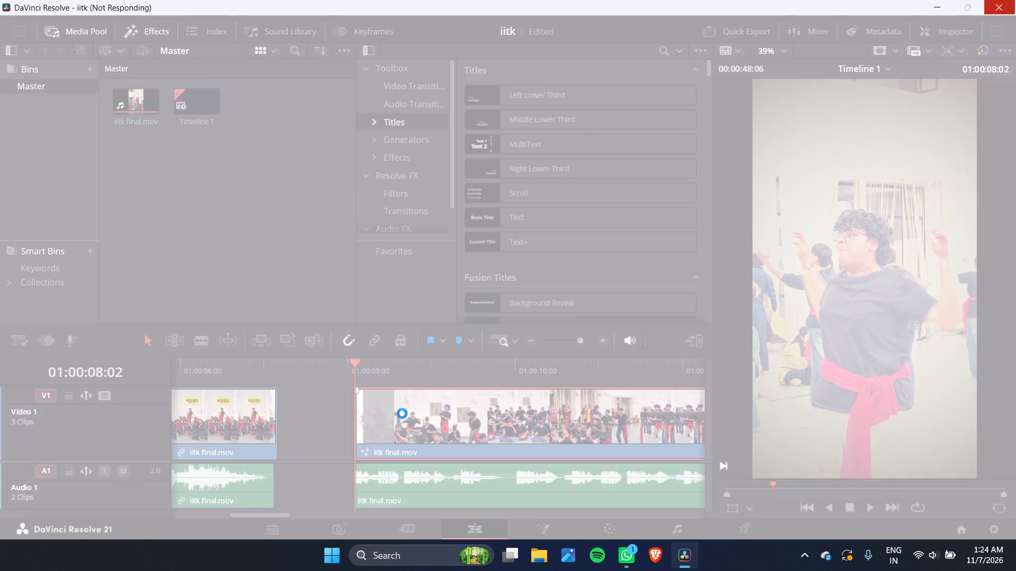
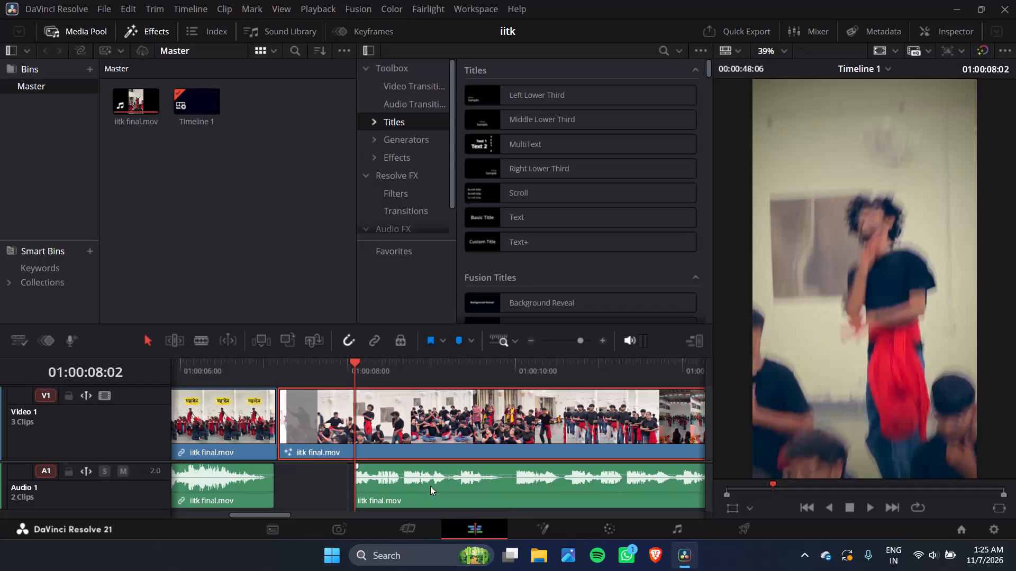
Move the remaining audio clip on Audio 1 earlier to align with the start of the moved video clip, and play back the join.
drag(430, 486, 352, 489)
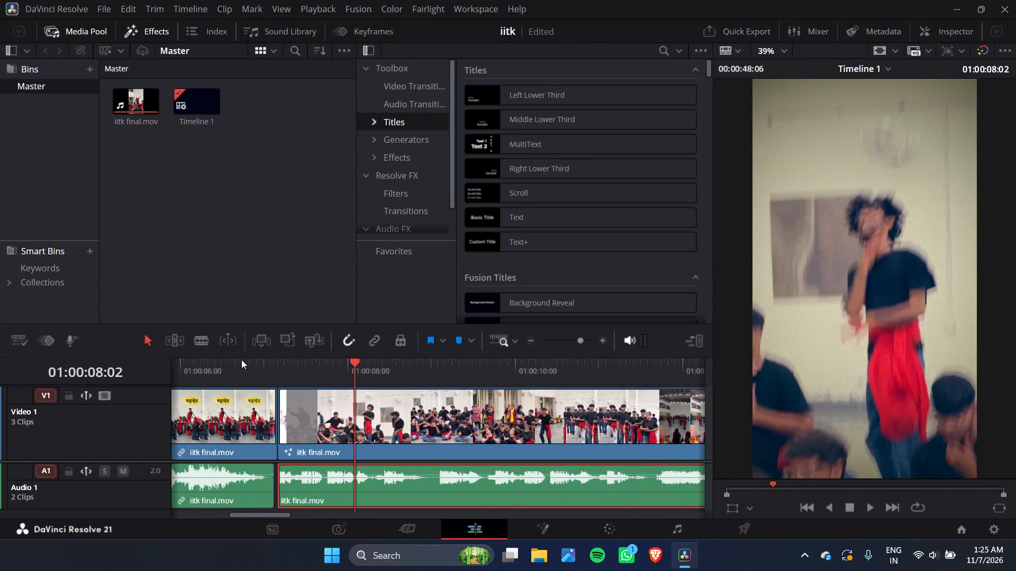
click(241, 360)
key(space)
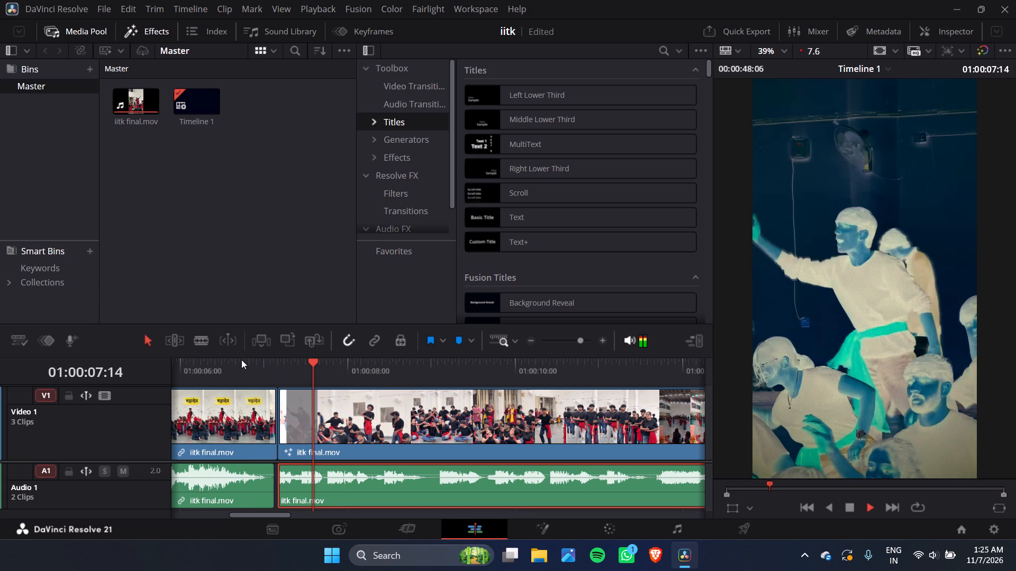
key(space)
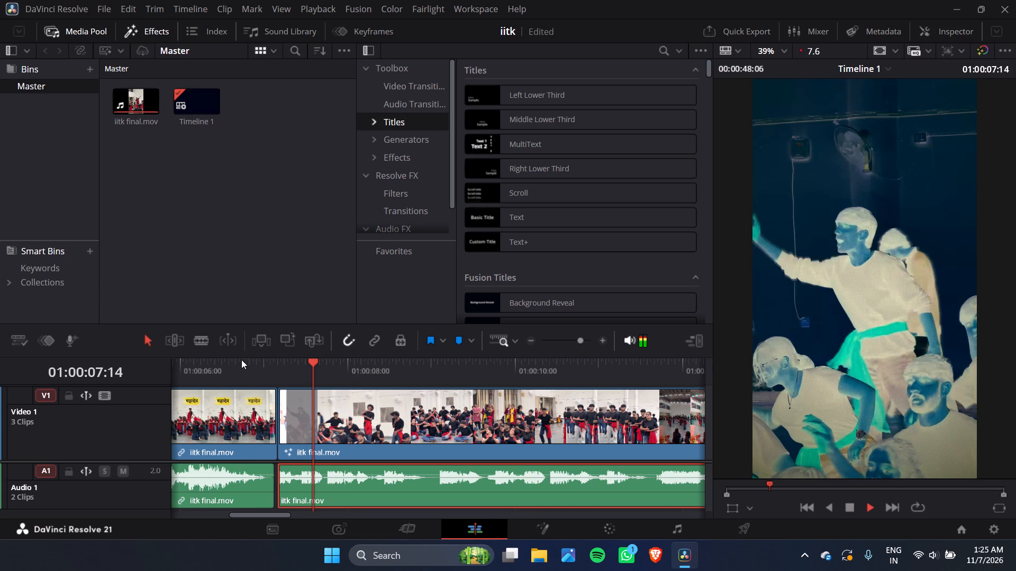